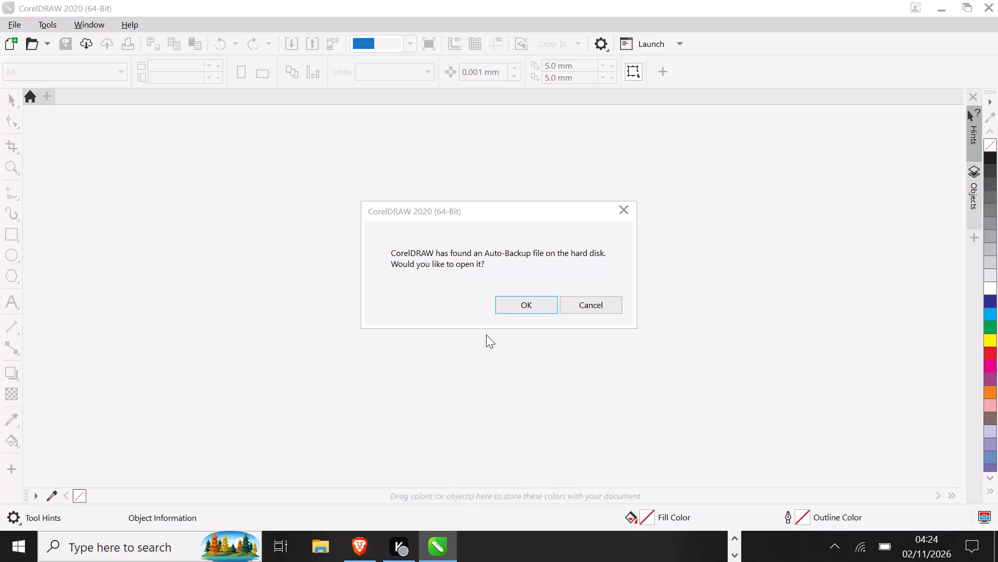
# Open the auto-backup files found on the hard disk.
pyautogui.click(511, 306)
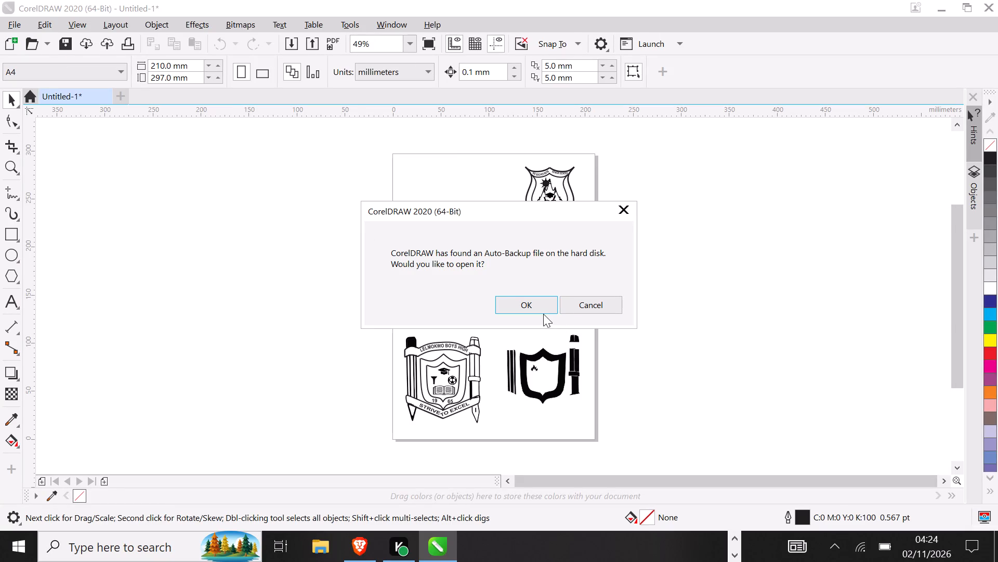
pyautogui.click(535, 298)
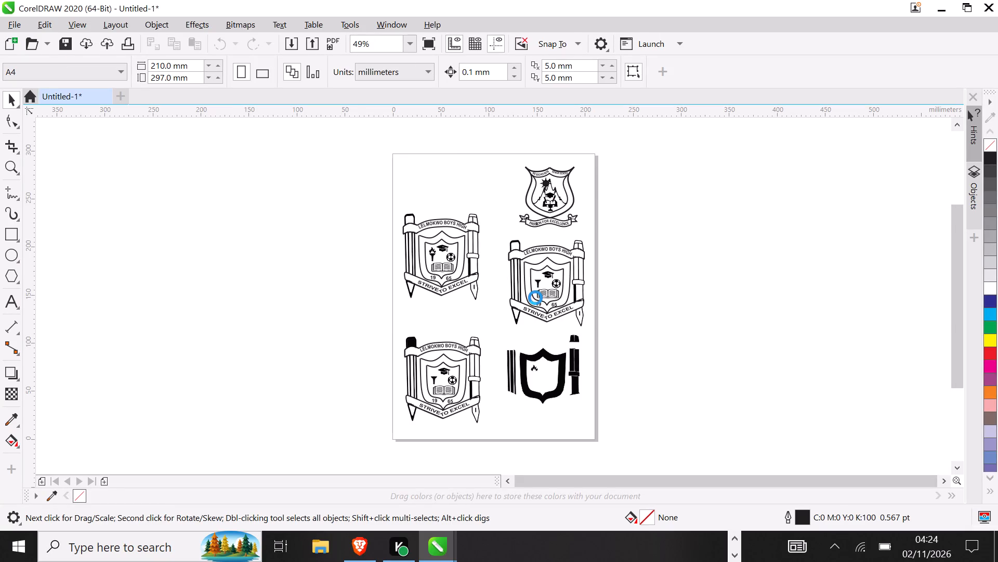
pyautogui.click(535, 298)
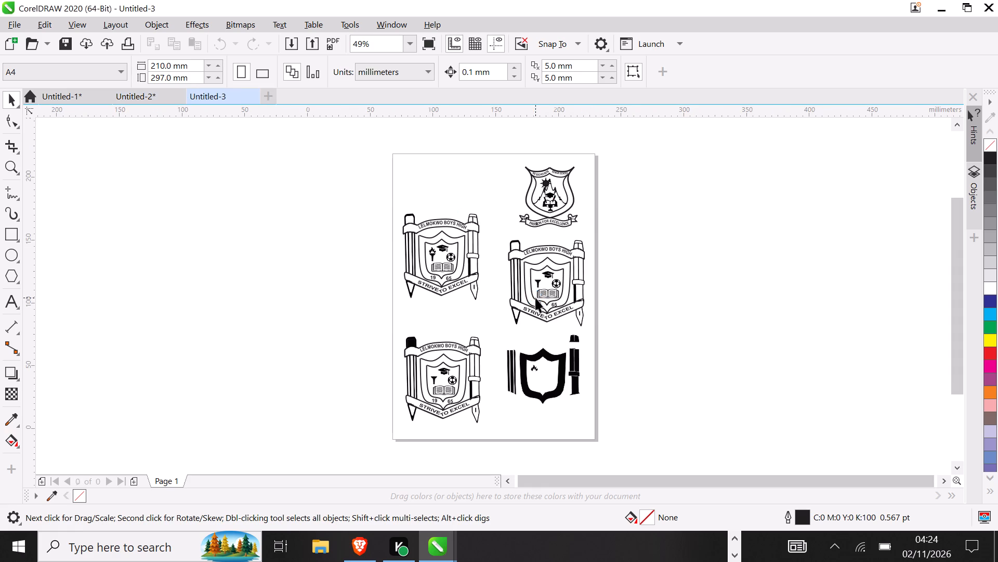
pyautogui.moveTo(535, 298); pyautogui.dragTo(453, 97)
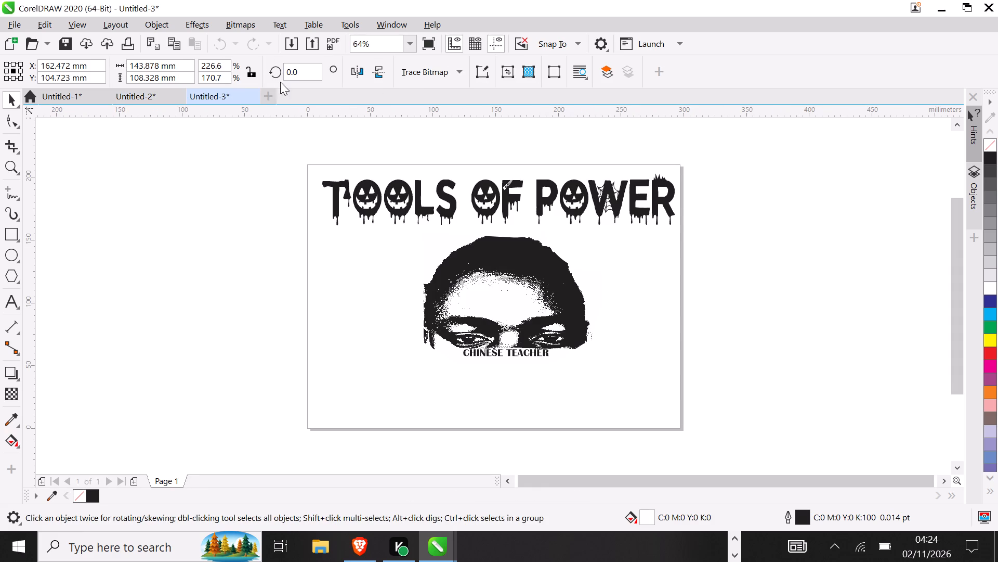
# Create a new document named "sky blue shirts", keeping the offered A4 landscape page at 300 dpi.
pyautogui.click(267, 93)
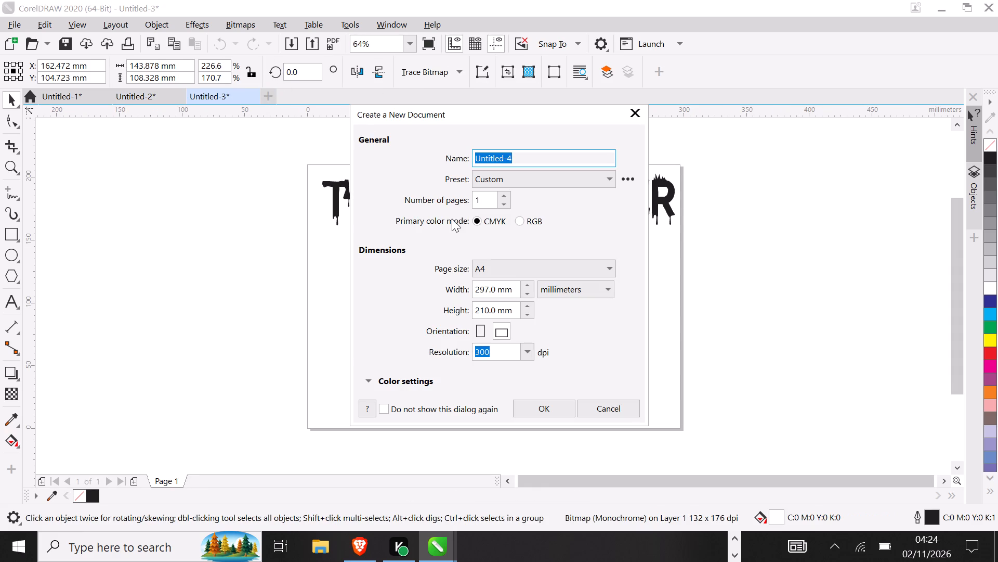
pyautogui.click(530, 155)
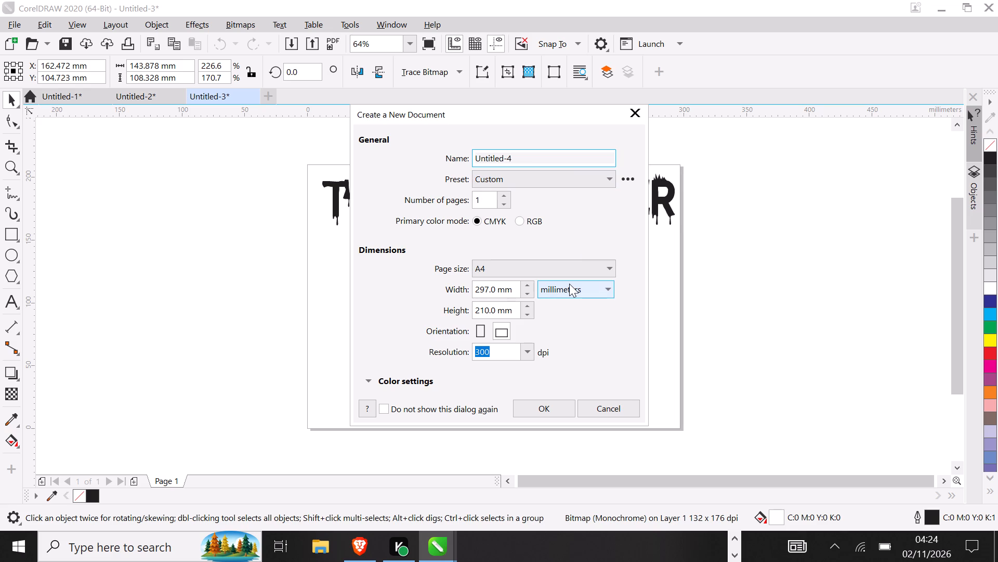
pyautogui.press('BackSpace')
pyautogui.press('BackSpace')
pyautogui.press('BackSpace')
pyautogui.press('BackSpace')
pyautogui.press('BackSpace')
pyautogui.press('BackSpace')
pyautogui.press('BackSpace')
pyautogui.press('BackSpace')
pyautogui.press('BackSpace')
pyautogui.press('BackSpace')
pyautogui.press('BackSpace')
pyautogui.press('BackSpace')
pyautogui.press('BackSpace')
pyautogui.press('BackSpace')
pyautogui.press('BackSpace')
pyautogui.press('BackSpace')
pyautogui.press('BackSpace')
pyautogui.press('BackSpace')
pyautogui.press('BackSpace')
pyautogui.press('s')
pyautogui.write('ky n')
pyautogui.press('BackSpace')
pyautogui.write('blue')
pyautogui.press('space')
pyautogui.write('shirts')
pyautogui.press('Return')
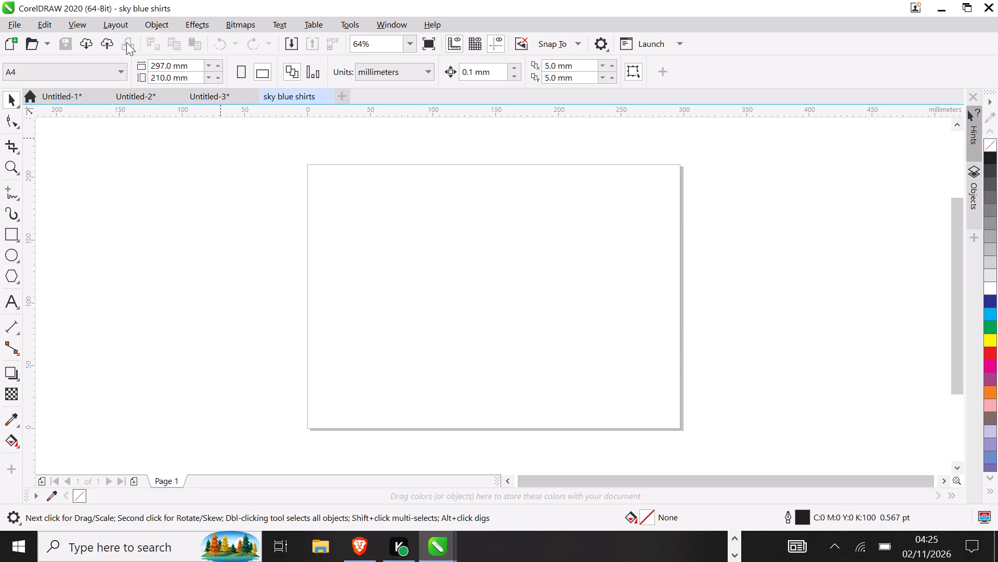
# Import OLLERSOSOS.cdr from Documents and place it from the page's upper-left corner at about 377 mm wide by 96 mm high.
pyautogui.click(20, 30)
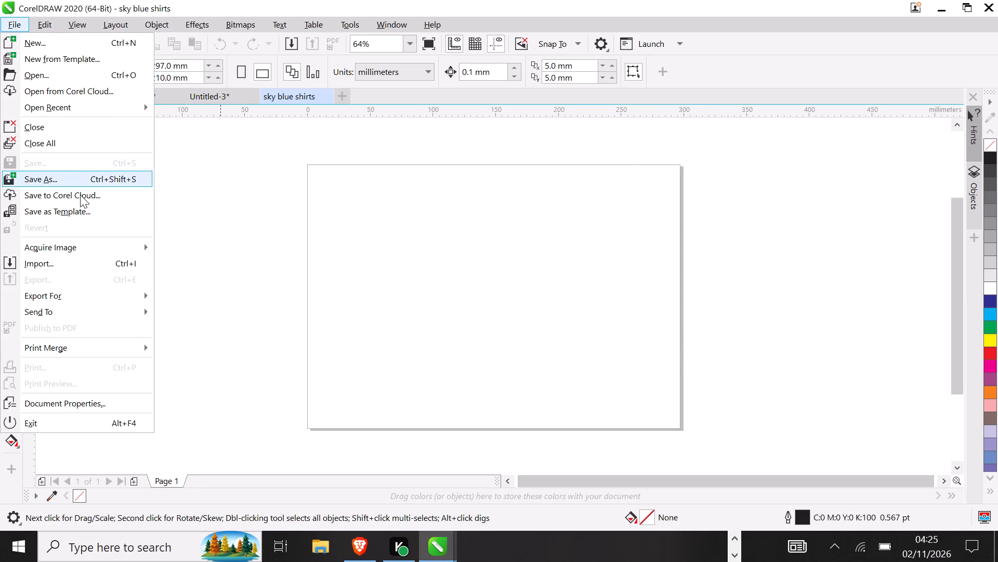
pyautogui.click(75, 269)
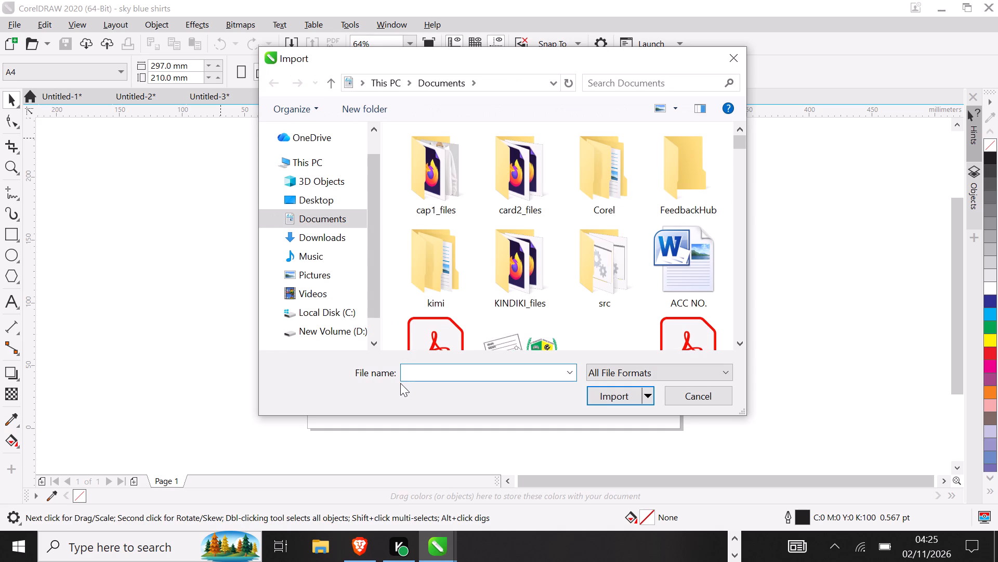
pyautogui.click(411, 375)
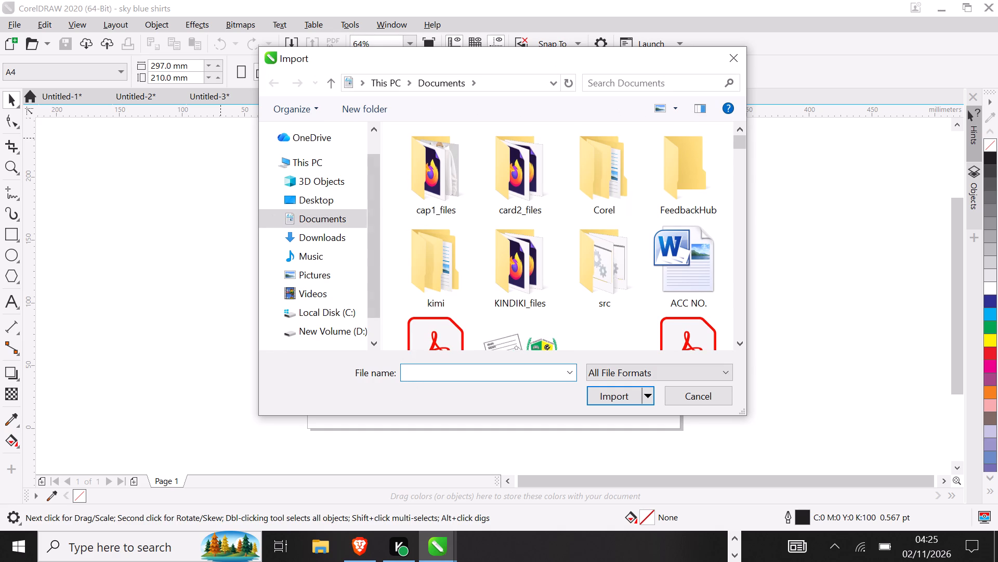
pyautogui.click(411, 375)
pyautogui.write('oll')
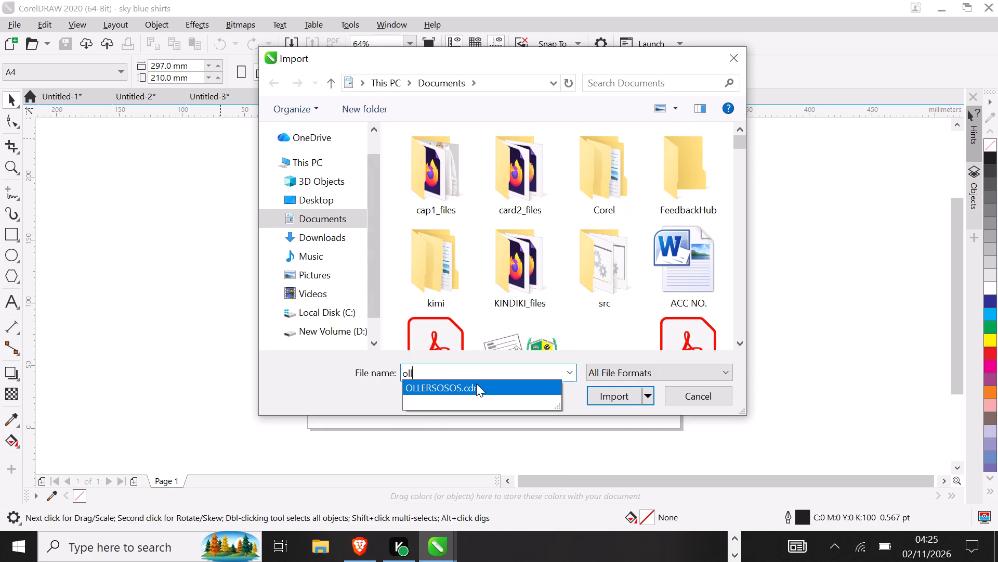
pyautogui.click(476, 384)
pyautogui.doubleClick(476, 384)
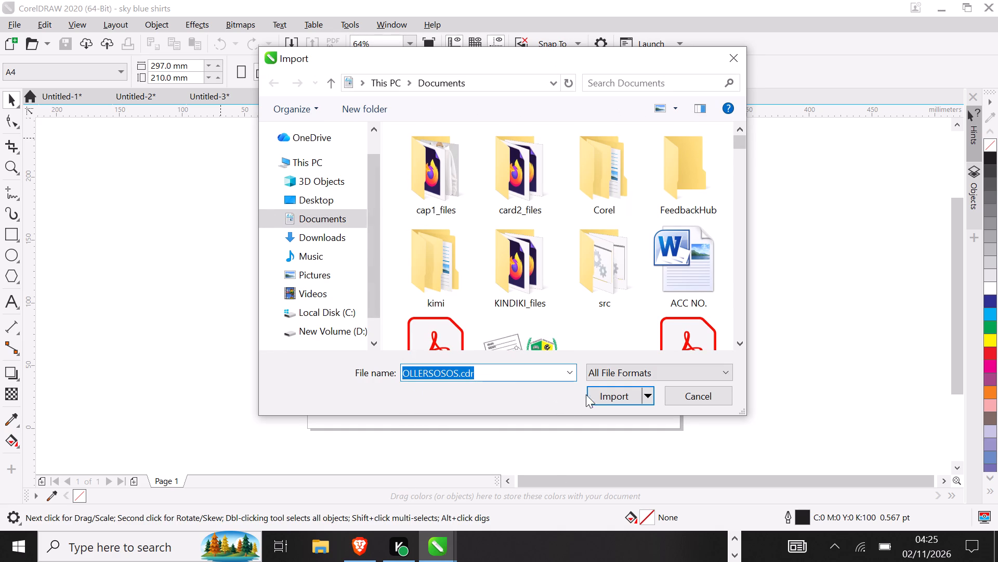
pyautogui.click(596, 393)
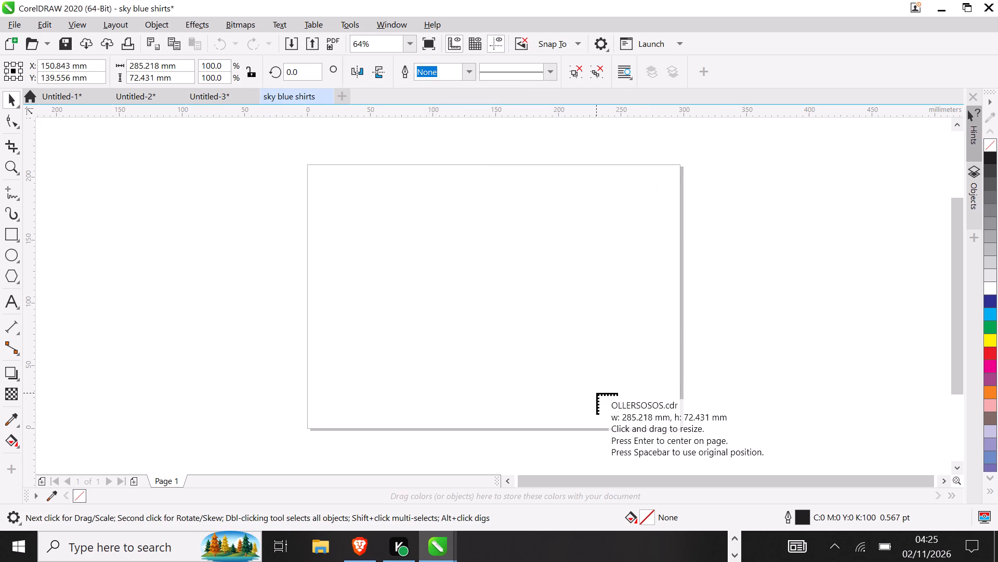
pyautogui.moveTo(295, 160); pyautogui.dragTo(567, 390)
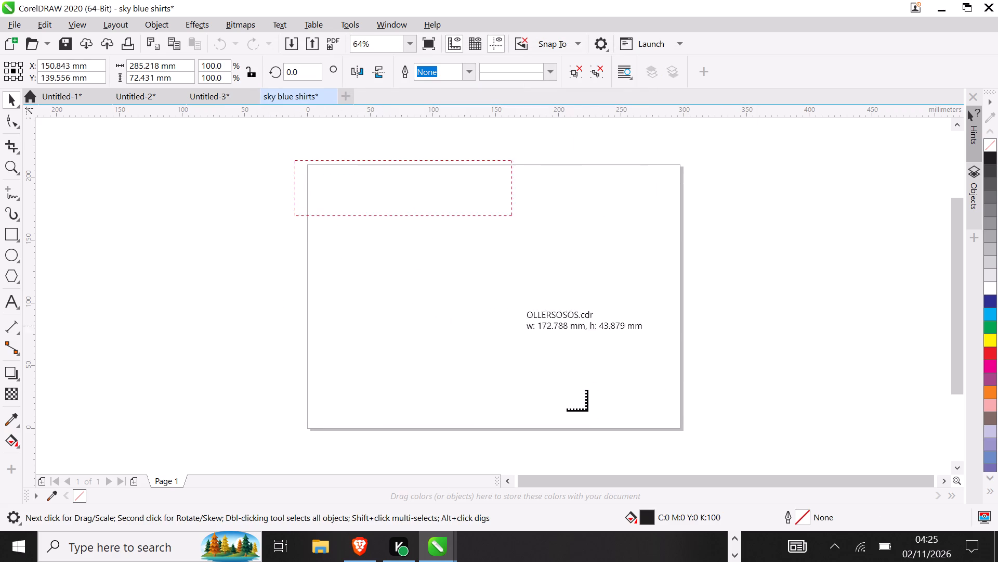
pyautogui.moveTo(567, 390); pyautogui.dragTo(760, 513)
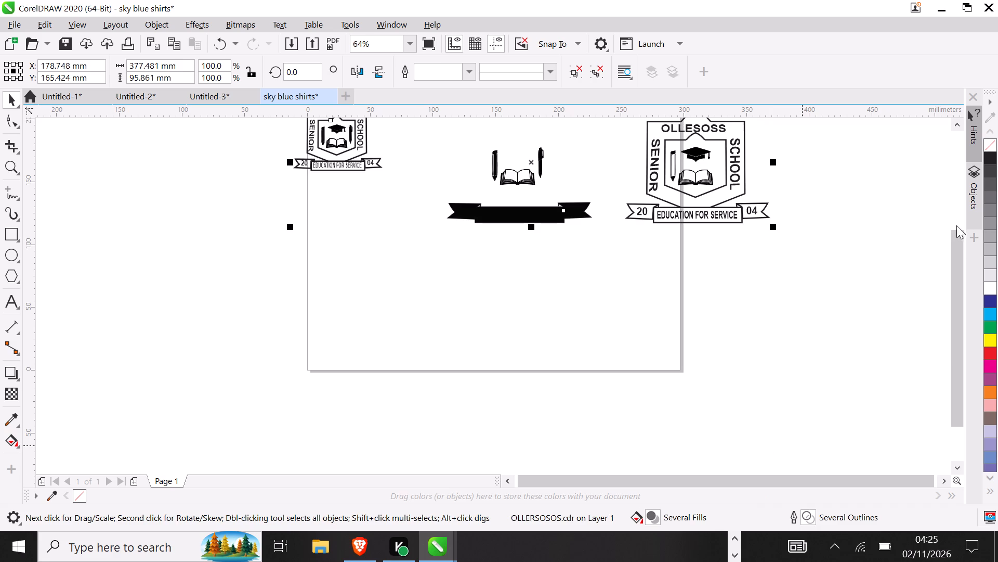
# Shrink the imported crest artwork to about 284 mm by 87 mm and move it inside the upper part of the page.
pyautogui.moveTo(957, 240); pyautogui.dragTo(952, 179)
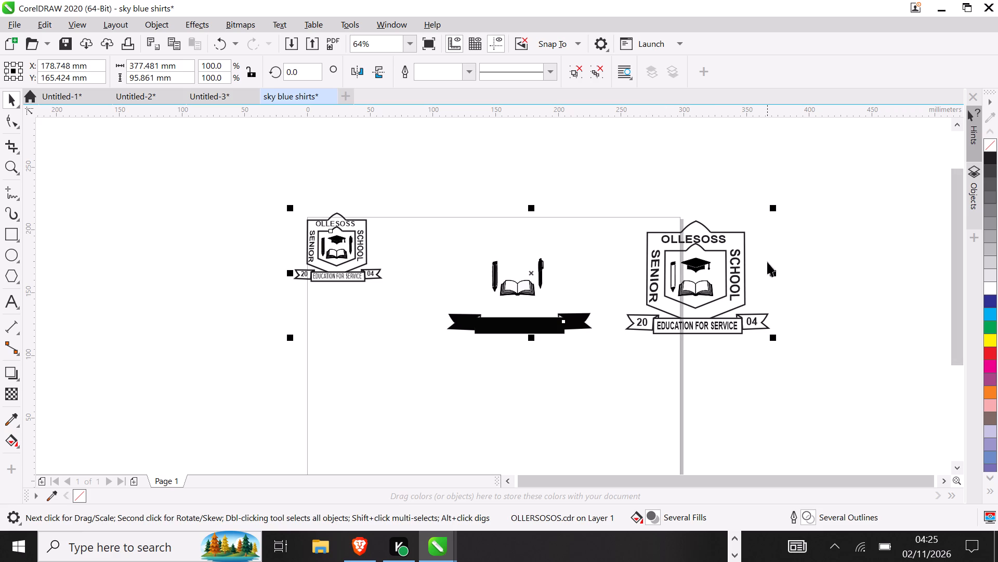
pyautogui.moveTo(774, 273); pyautogui.dragTo(723, 277)
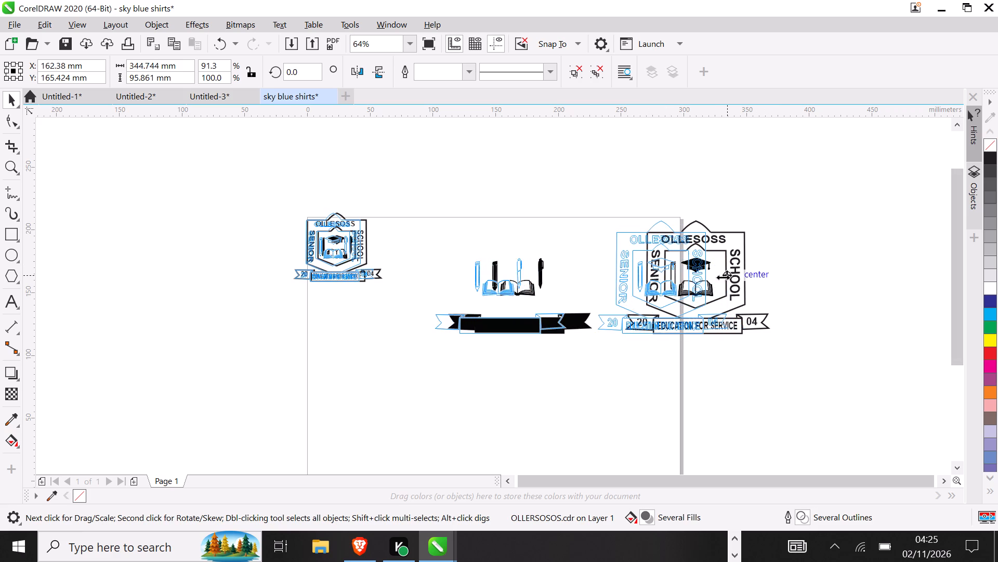
pyautogui.moveTo(723, 277); pyautogui.dragTo(687, 282)
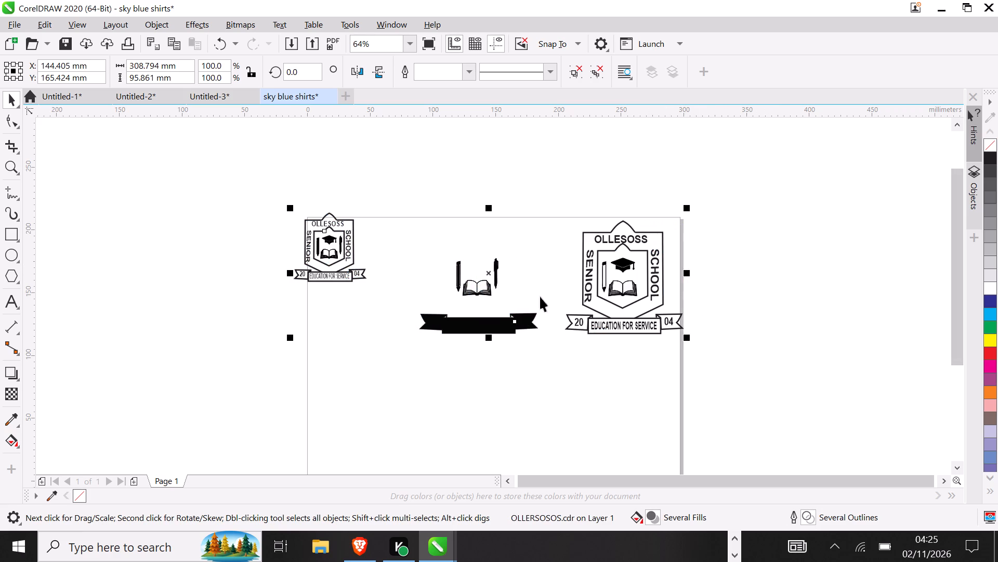
pyautogui.moveTo(330, 265); pyautogui.dragTo(330, 270)
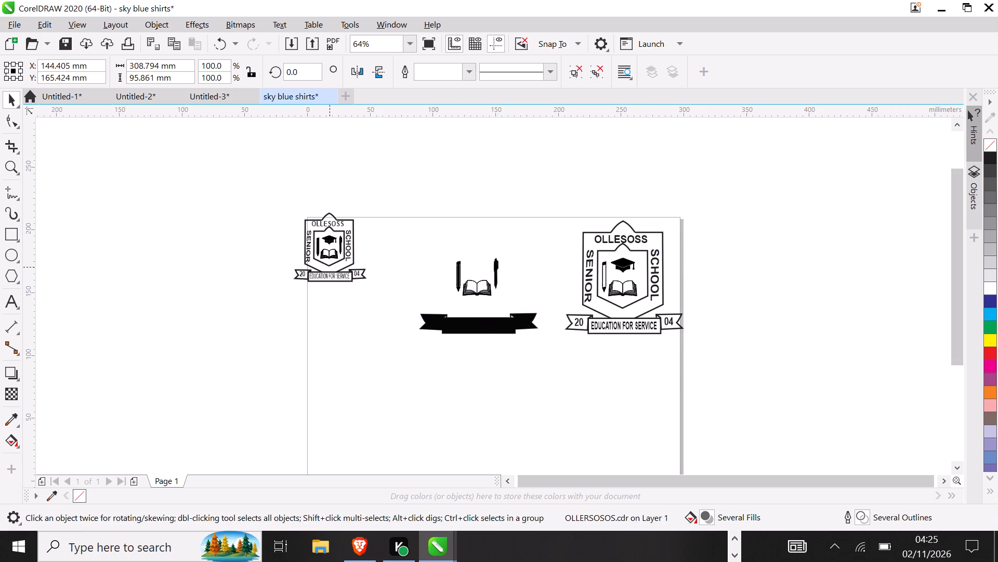
pyautogui.moveTo(330, 270); pyautogui.dragTo(333, 283)
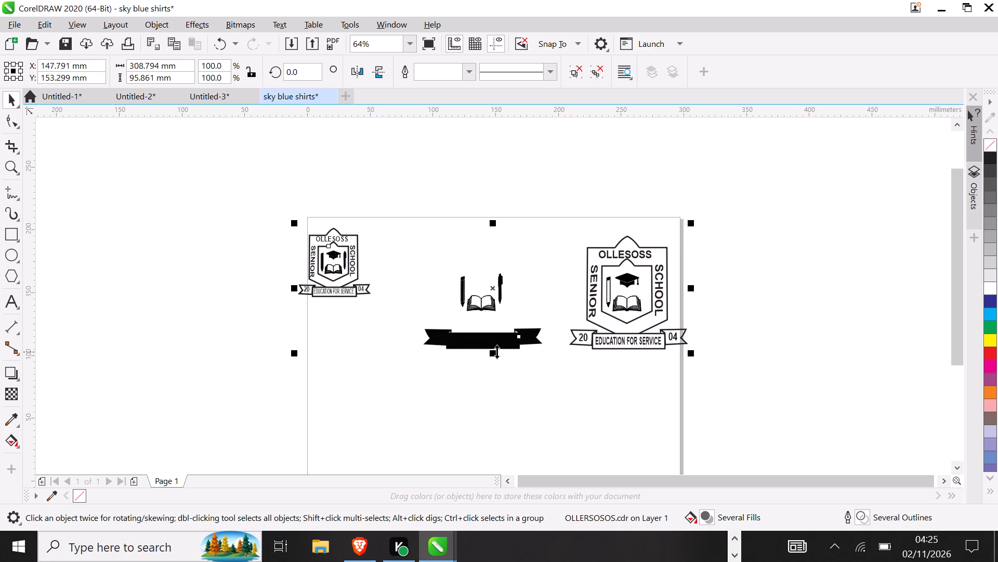
pyautogui.moveTo(496, 352); pyautogui.dragTo(496, 341)
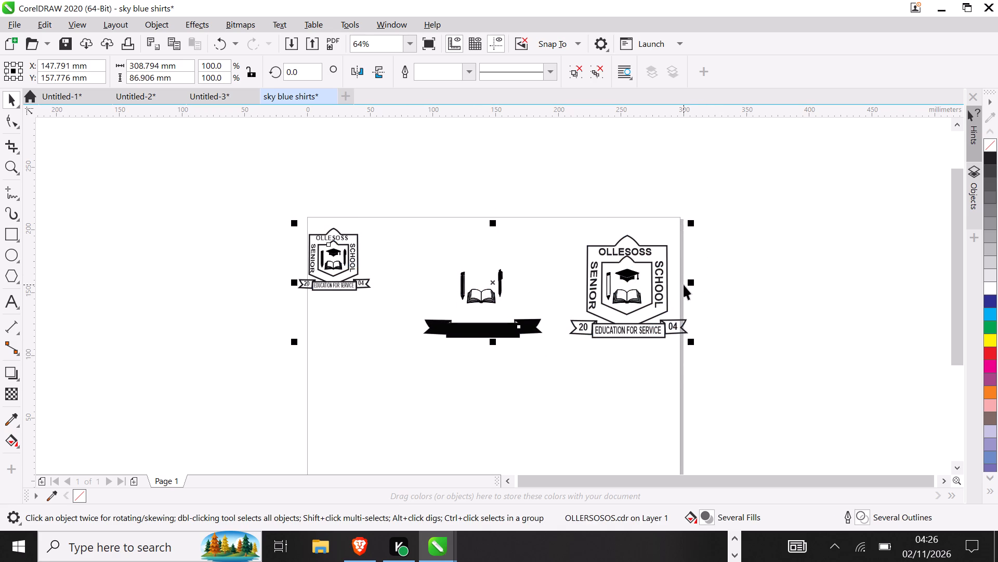
pyautogui.moveTo(690, 284); pyautogui.dragTo(662, 285)
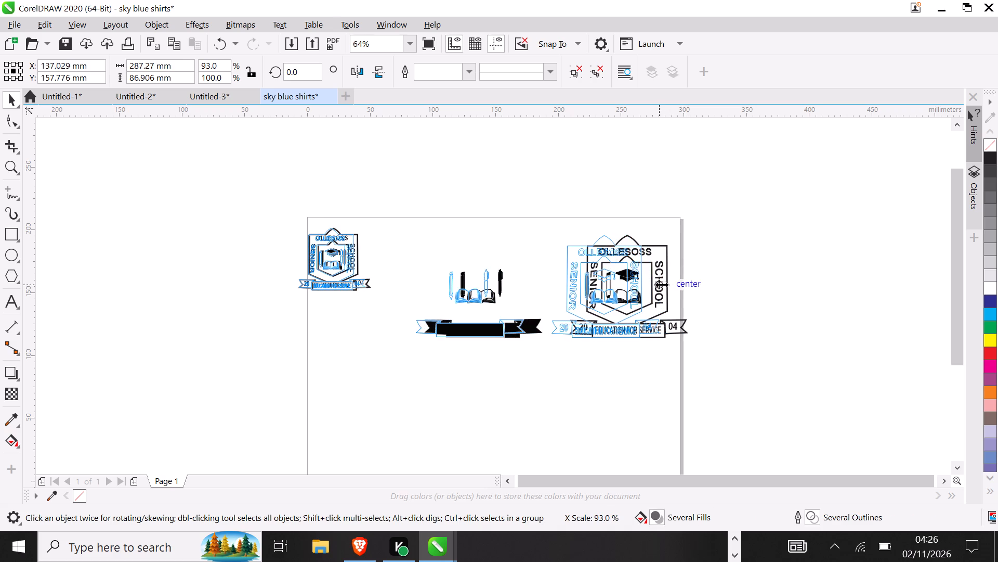
pyautogui.moveTo(662, 285); pyautogui.dragTo(659, 285)
pyautogui.hscroll(-1, 488, 306)
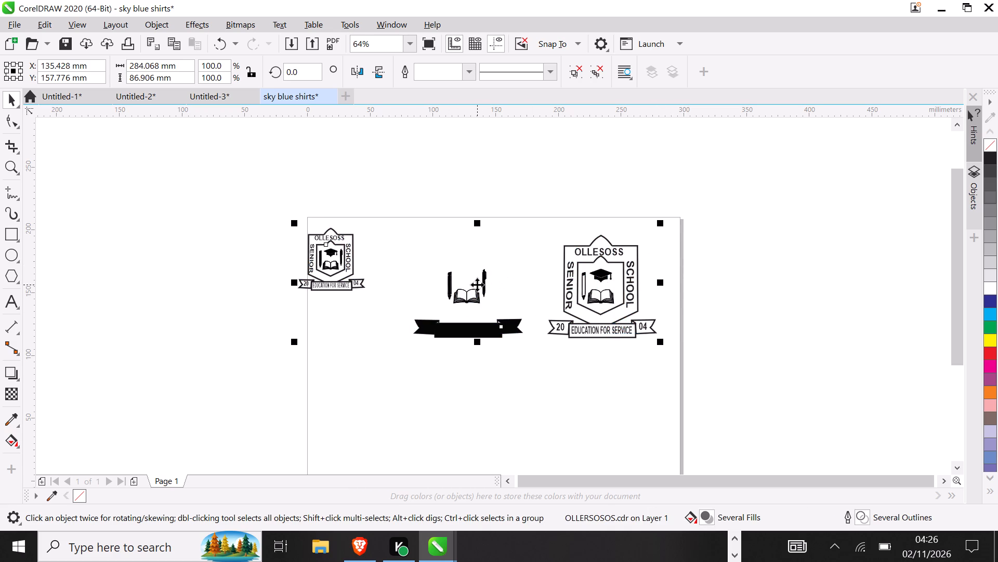
pyautogui.moveTo(477, 285); pyautogui.dragTo(494, 285)
pyautogui.click(838, 217)
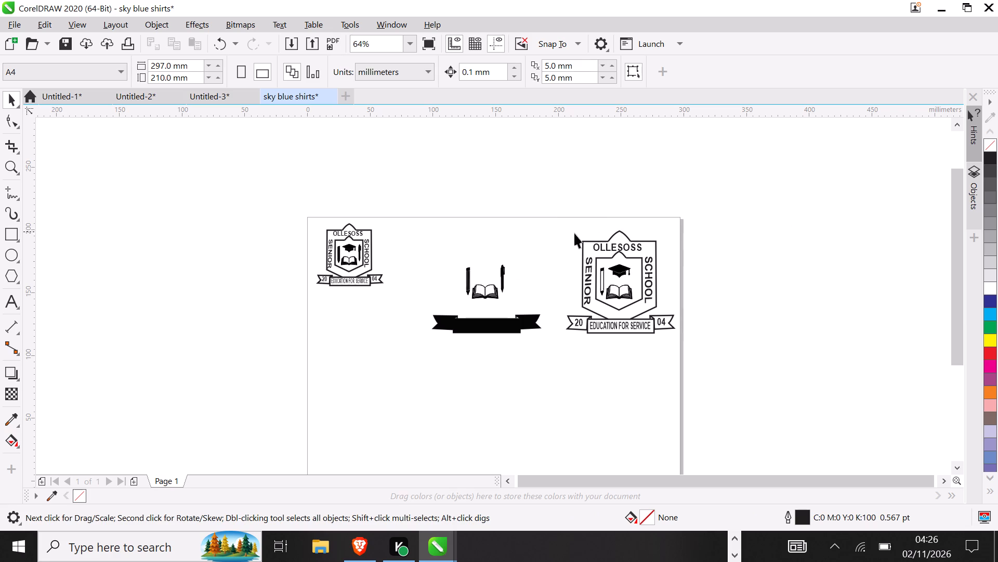
# Ungroup the imported crest artwork into separate objects.
pyautogui.click(532, 328)
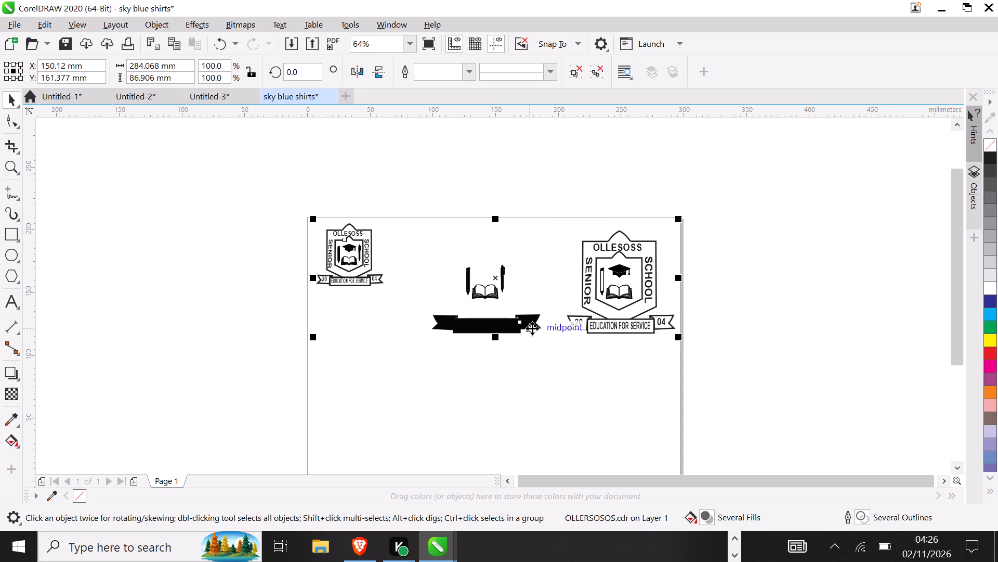
pyautogui.hotkey('ctrl', 'u')
pyautogui.click(765, 293)
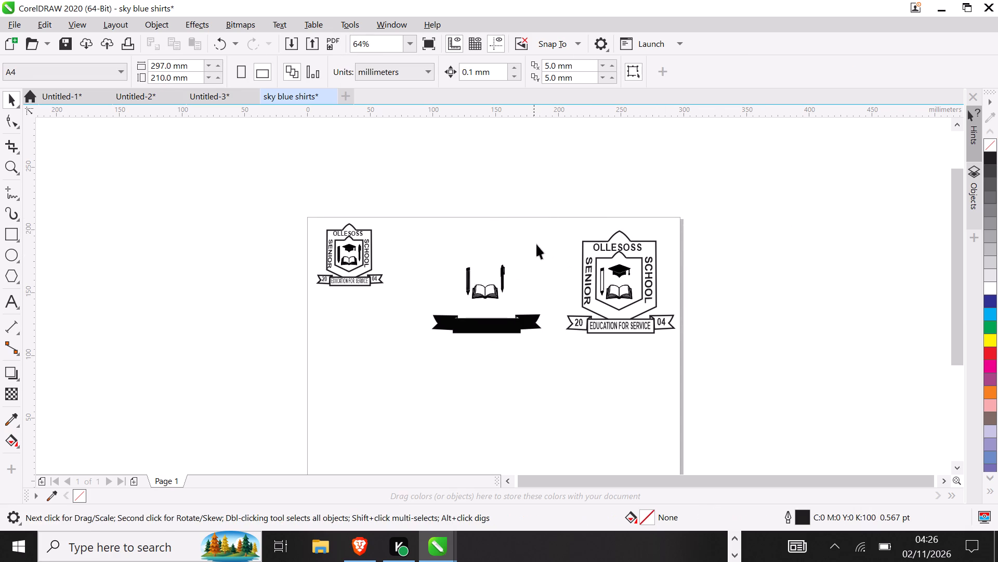
# Move the vertical SENIOR text out of the large crest to the empty area above the page.
pyautogui.moveTo(542, 226); pyautogui.dragTo(699, 398)
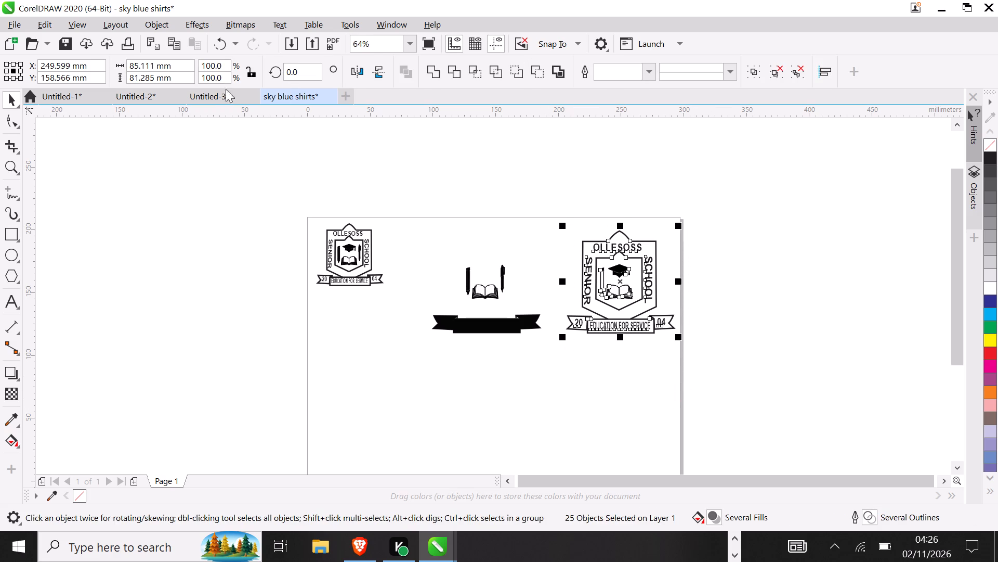
pyautogui.click(693, 283)
pyautogui.click(584, 280)
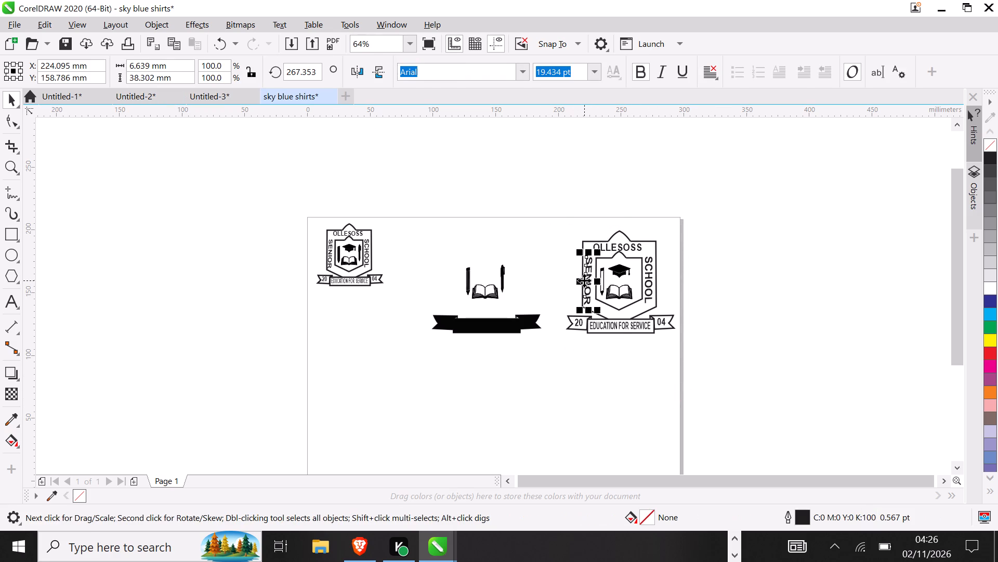
pyautogui.moveTo(584, 280); pyautogui.dragTo(496, 206)
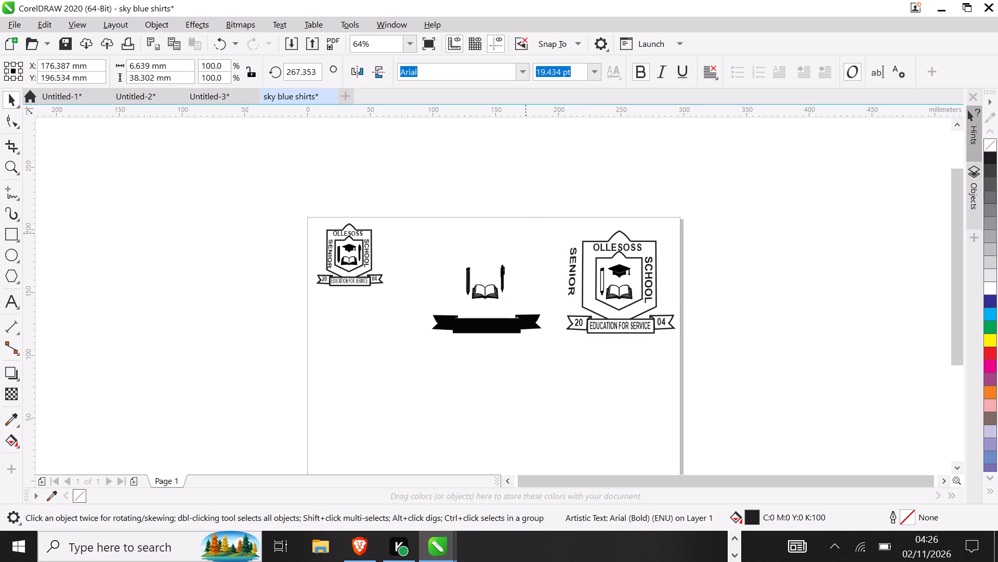
pyautogui.moveTo(496, 206); pyautogui.dragTo(474, 180)
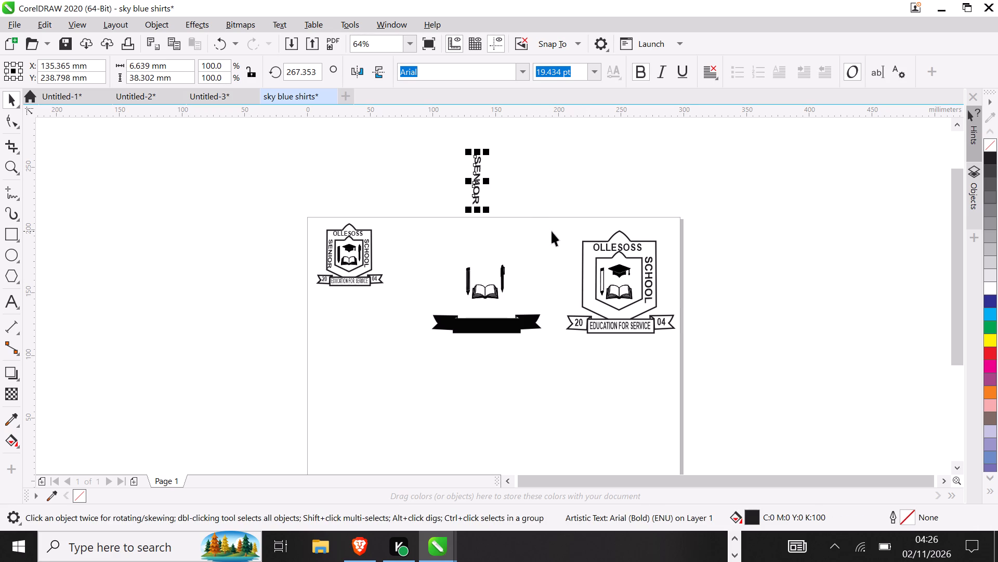
# Skew the detached vertical SENIOR text slightly to straighten it to an angle of about 268°.
pyautogui.click(551, 231)
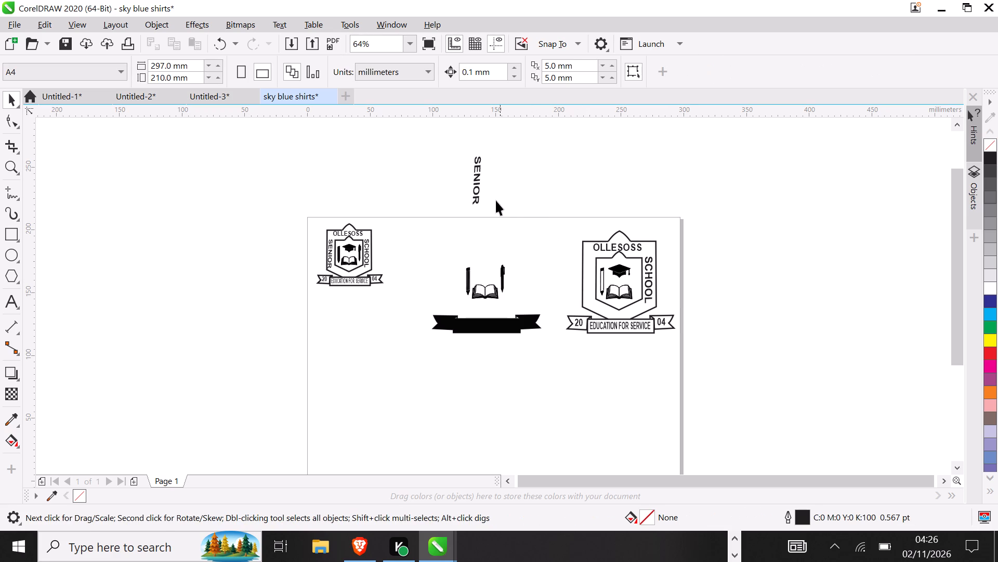
pyautogui.click(469, 193)
pyautogui.click(478, 184)
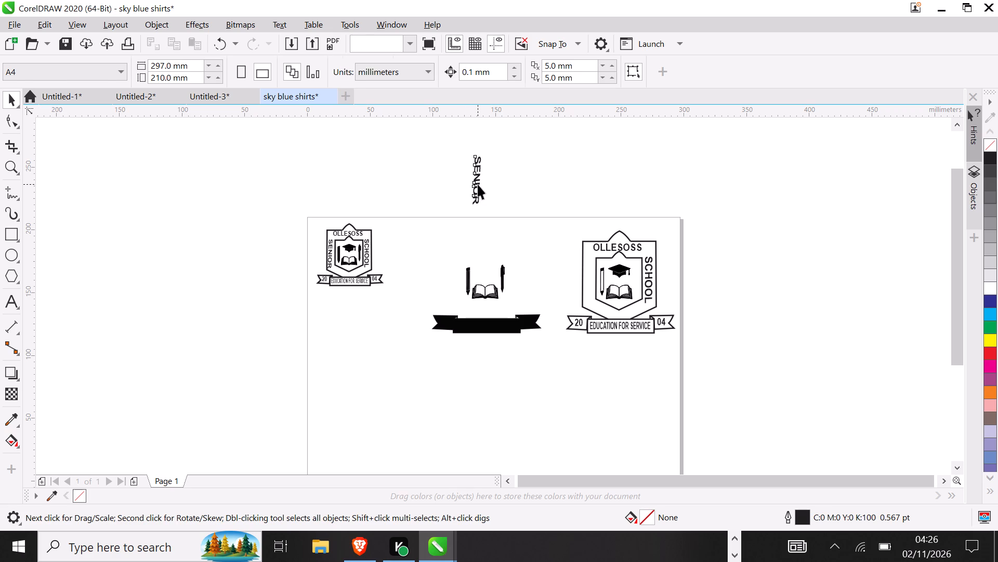
pyautogui.click(476, 178)
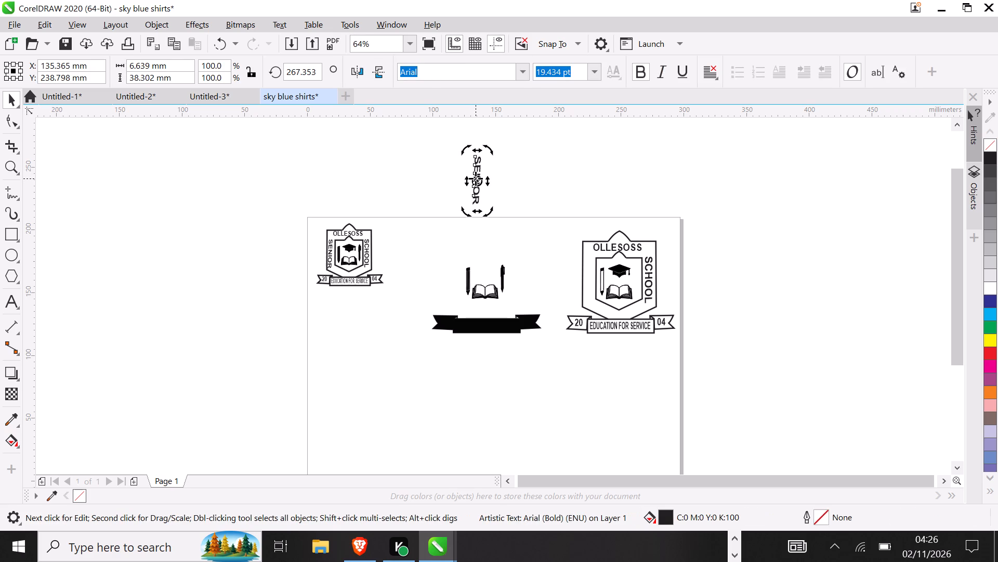
pyautogui.click(478, 207)
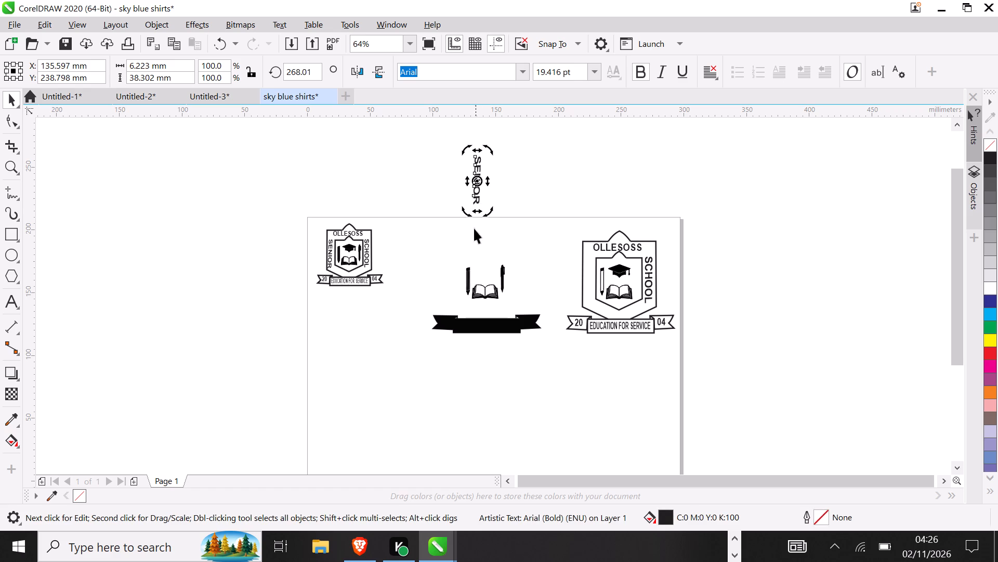
pyautogui.click(529, 235)
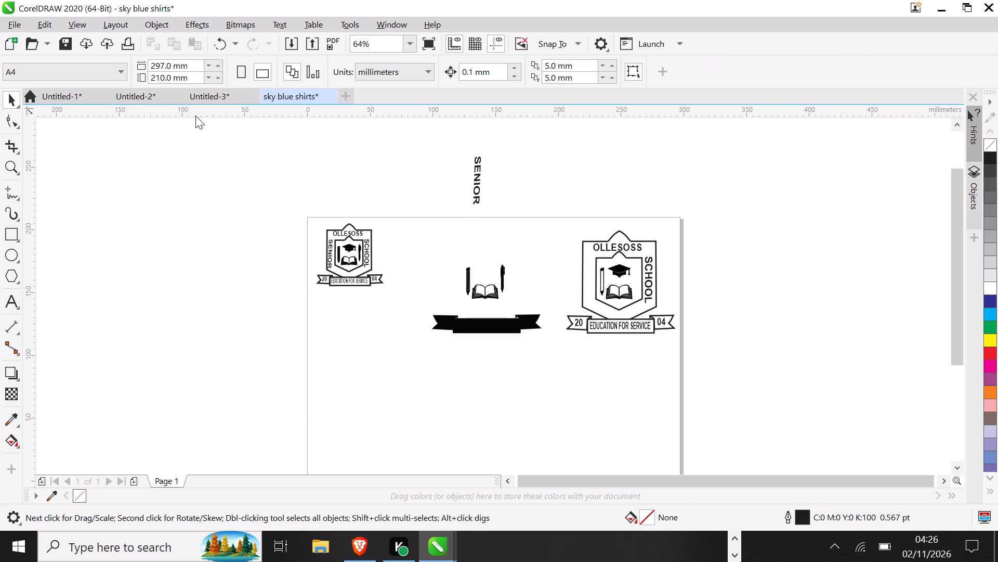
# Draw a rectangle around the detached SENIOR text and narrow it to about 13 mm wide by 44 mm high.
pyautogui.click(19, 237)
pyautogui.click(44, 234)
pyautogui.moveTo(466, 151); pyautogui.dragTo(495, 206)
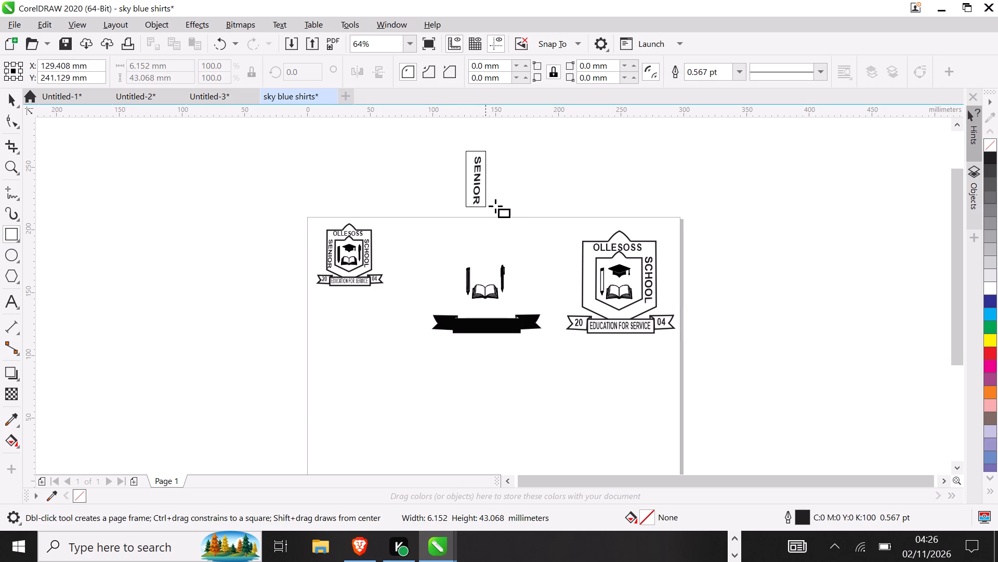
pyautogui.moveTo(495, 206); pyautogui.dragTo(519, 207)
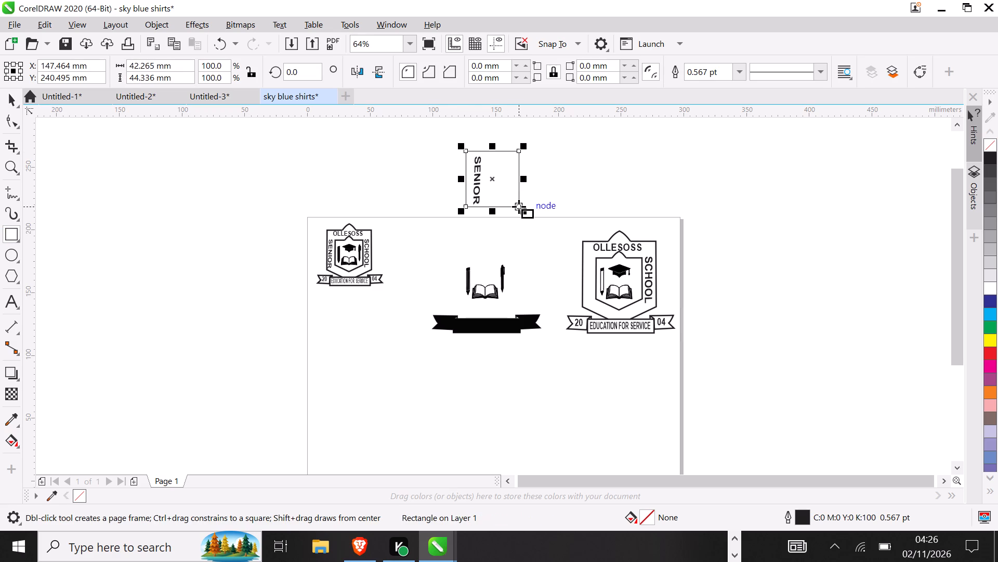
pyautogui.moveTo(528, 179); pyautogui.dragTo(491, 185)
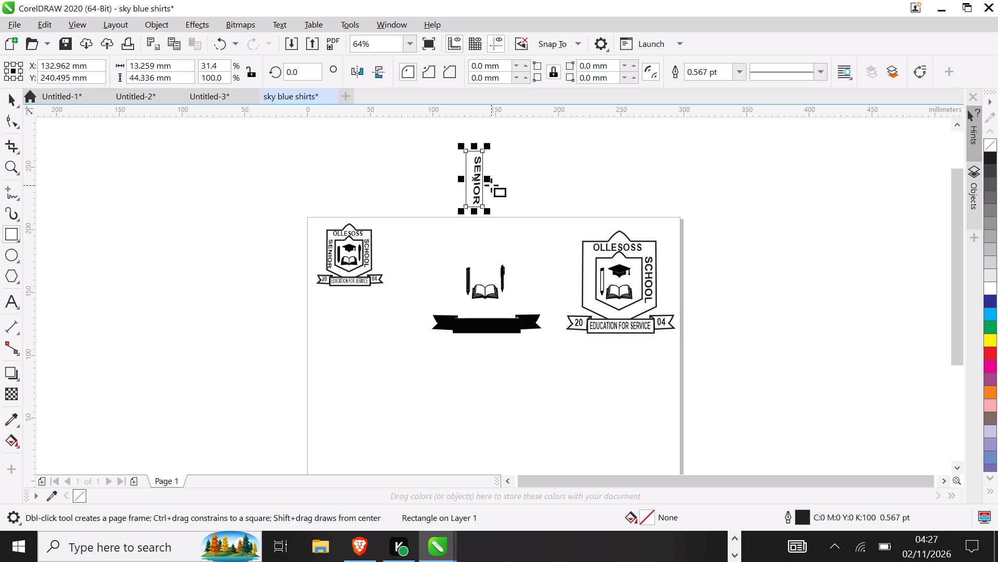
pyautogui.click(514, 216)
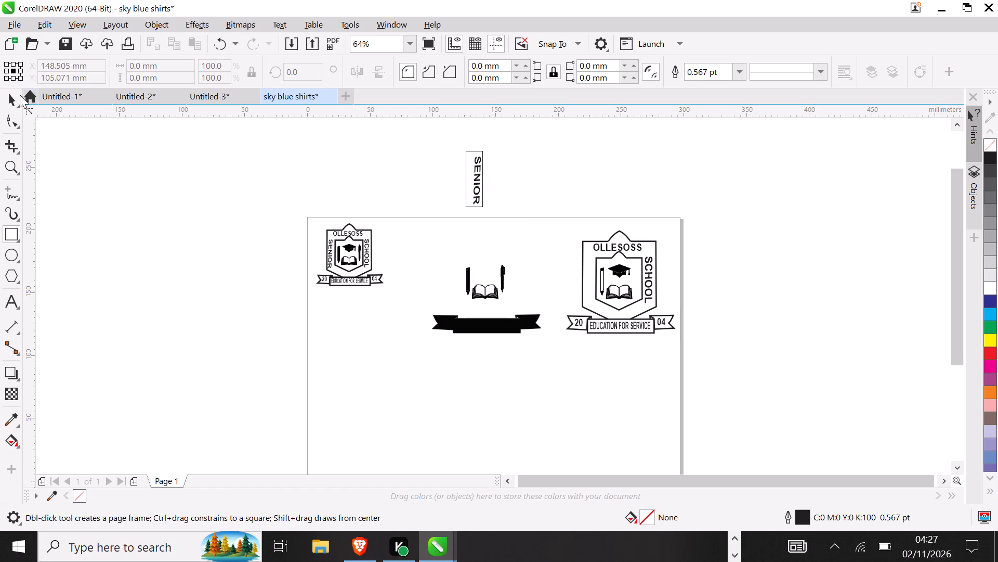
# Enlarge the detached SENIOR text proportionally to about 7 mm by 43 mm so it spans the rectangle's height.
pyautogui.click(16, 96)
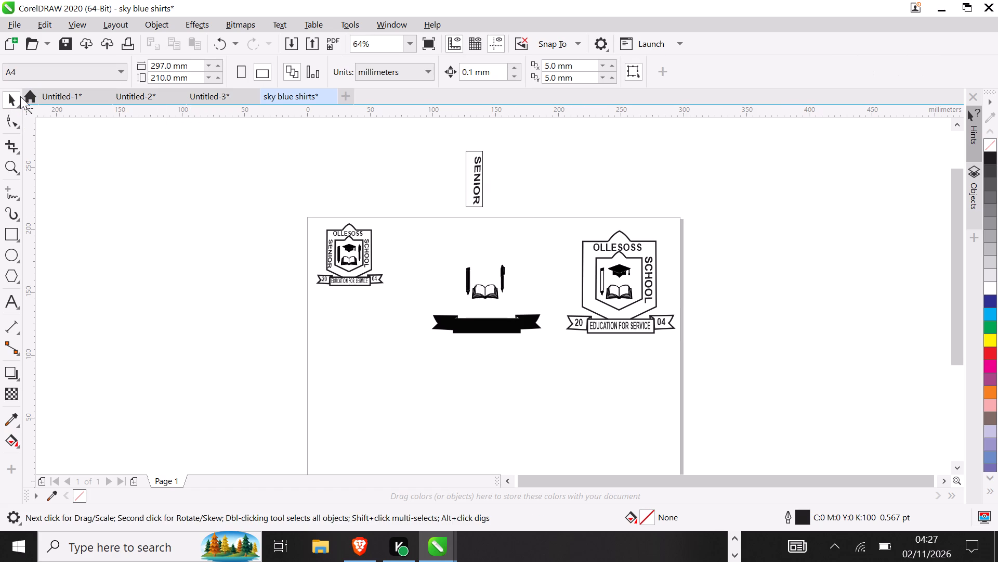
pyautogui.click(473, 183)
pyautogui.moveTo(470, 148); pyautogui.dragTo(470, 148)
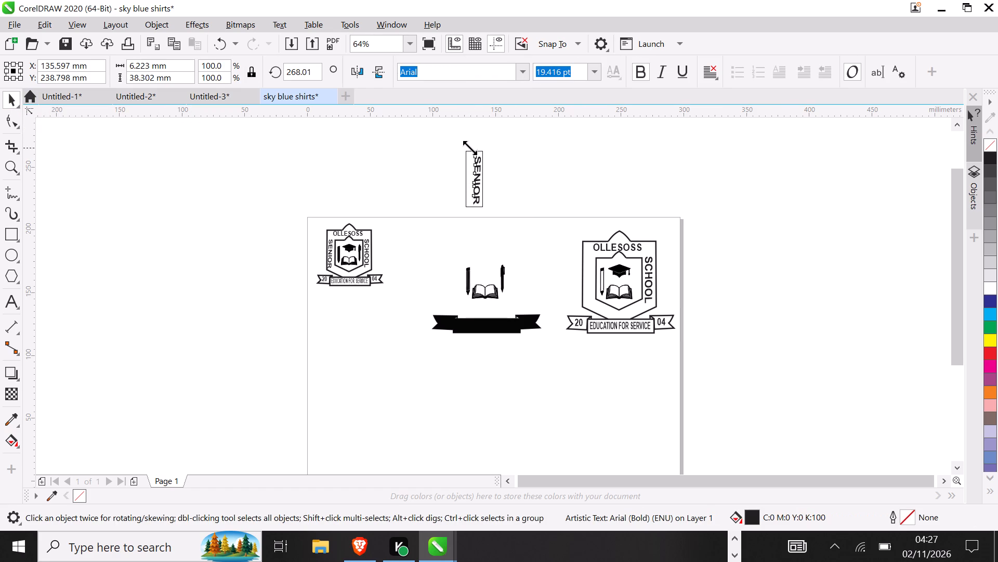
pyautogui.moveTo(470, 148); pyautogui.dragTo(464, 146)
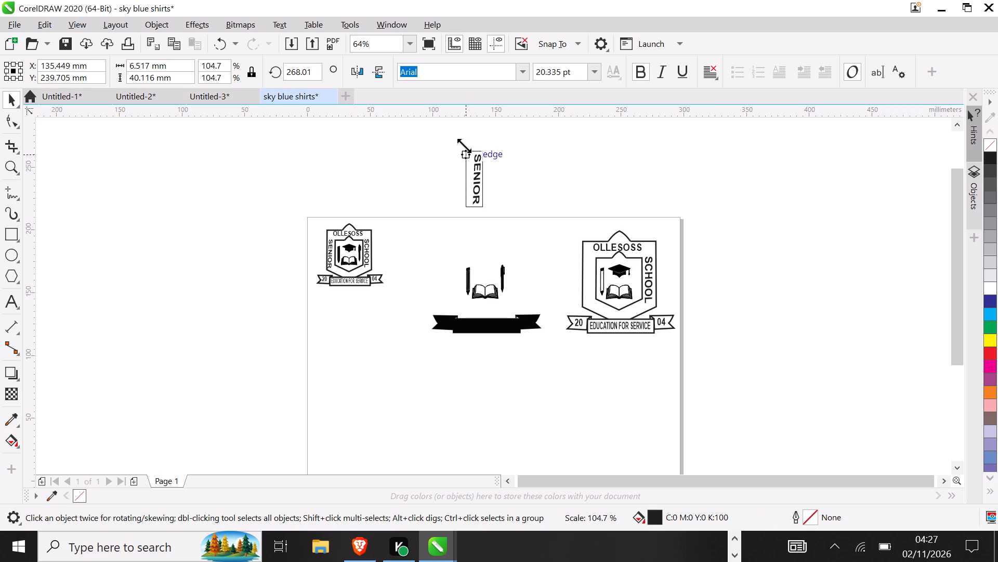
pyautogui.moveTo(464, 146); pyautogui.dragTo(464, 144)
pyautogui.click(532, 154)
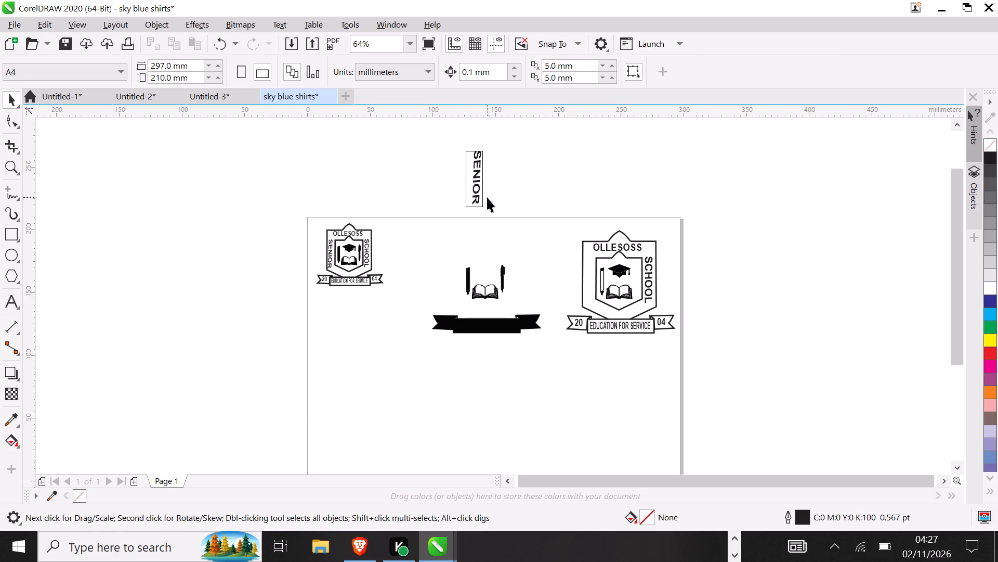
# Nudge the rectangle around the SENIOR text so its centre sits at about X 132.3 mm, Y 241.5 mm.
pyautogui.click(481, 194)
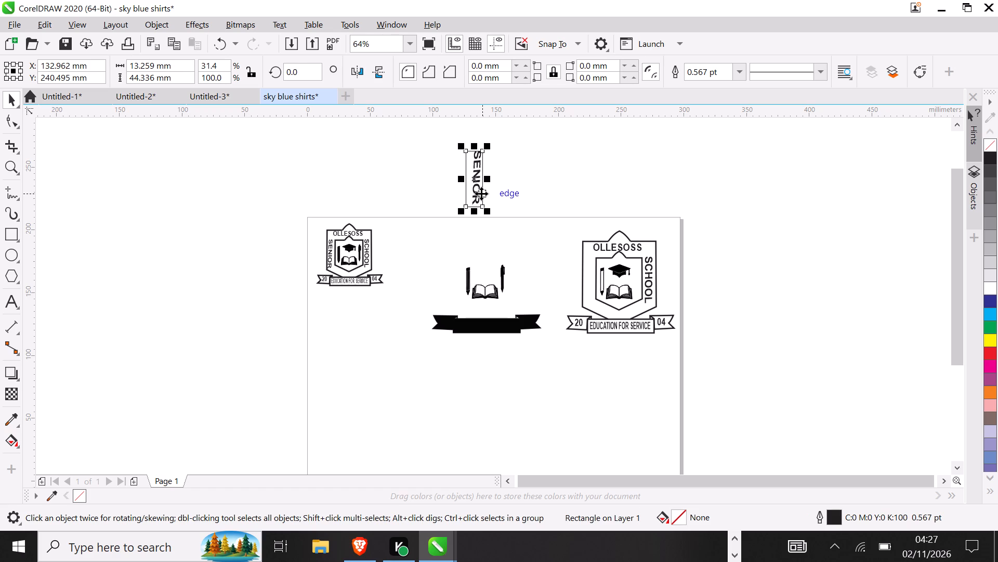
pyautogui.press('Left')
pyautogui.press('Left')
pyautogui.press('Left')
pyautogui.press('Left')
pyautogui.press('Left')
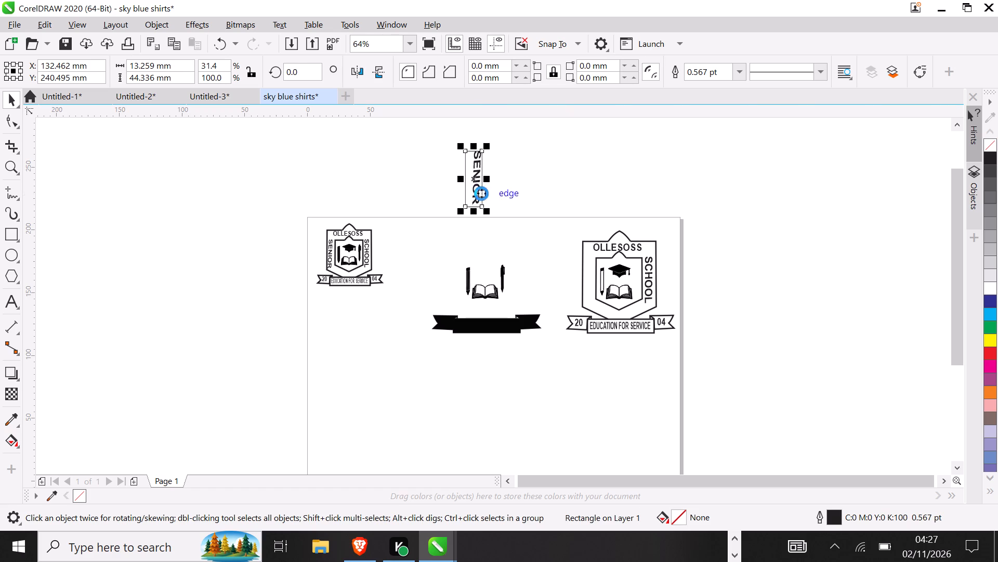
pyautogui.press('Left')
pyautogui.press('Left')
pyautogui.press('Left')
pyautogui.press('Left')
pyautogui.press('Left')
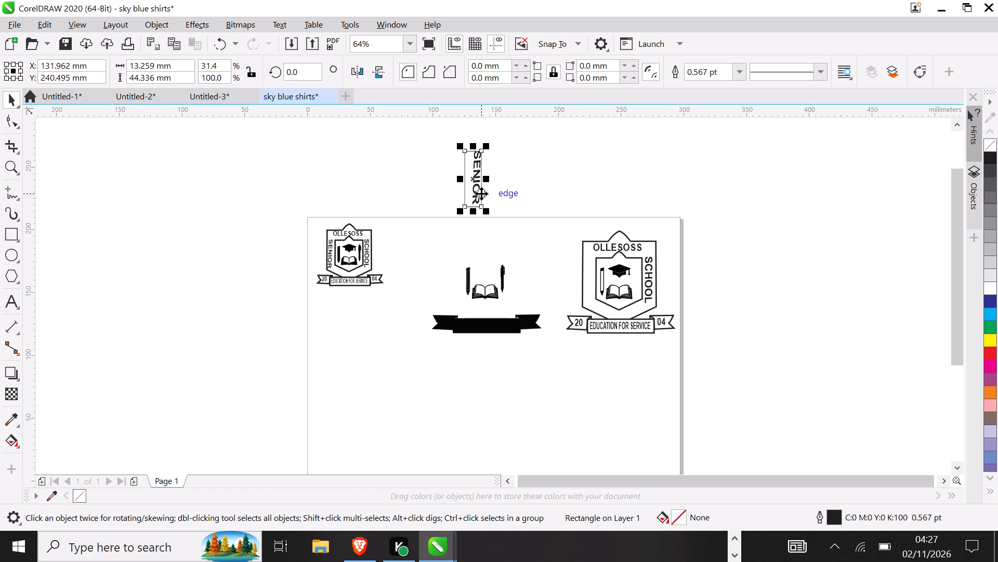
pyautogui.press('Up')
pyautogui.press('Up')
pyautogui.press('Up')
pyautogui.press('Up')
pyautogui.press('Up')
pyautogui.press('Up')
pyautogui.press('Up')
pyautogui.press('Up')
pyautogui.press('Up')
pyautogui.press('Up')
pyautogui.press('Left')
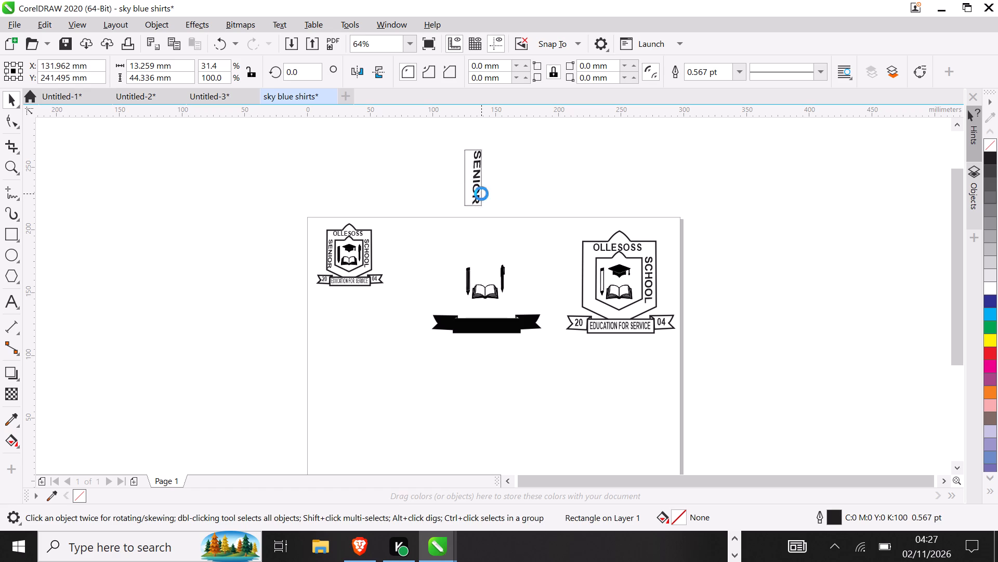
pyautogui.press('Left')
pyautogui.press('Left')
pyautogui.press('Left')
pyautogui.press('Left')
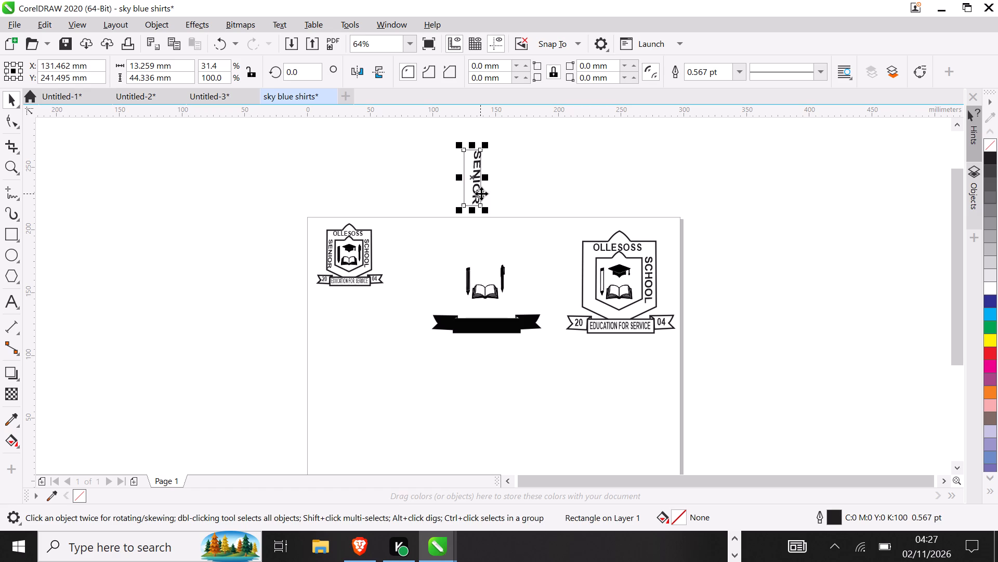
pyautogui.press('Right')
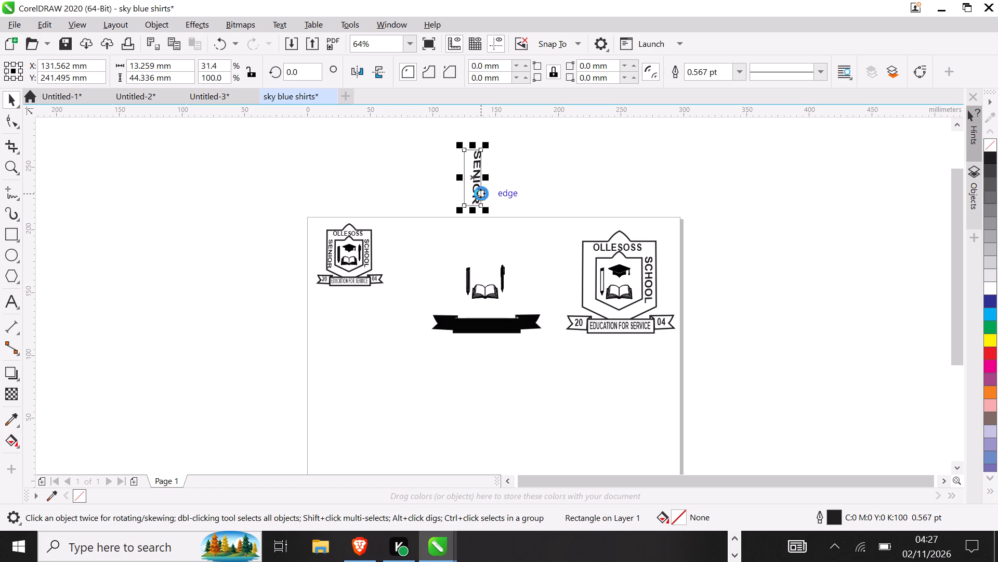
pyautogui.press('Right')
pyautogui.press('Right')
pyautogui.press('Right')
pyautogui.press('Right')
pyautogui.press('Right')
pyautogui.press('Right')
pyautogui.press('Right')
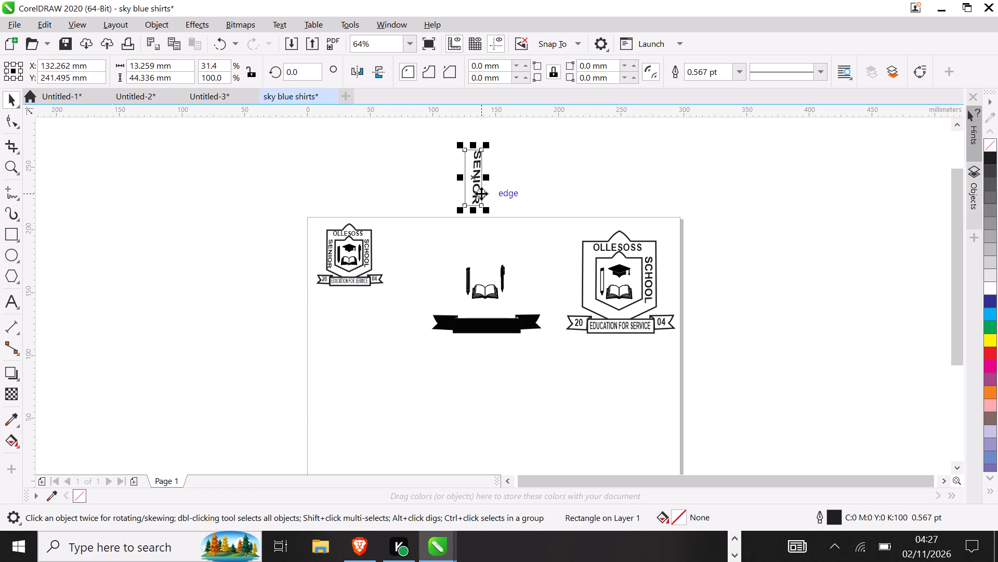
pyautogui.click(569, 155)
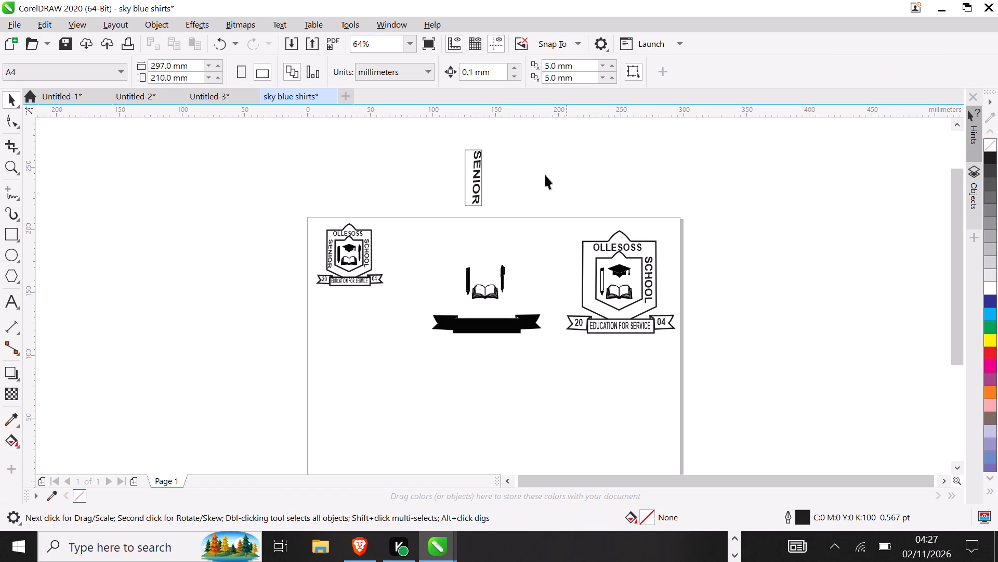
# Skew the detached SENIOR text to about 269.8° so it stands parallel to the rectangle's sides.
pyautogui.click(473, 194)
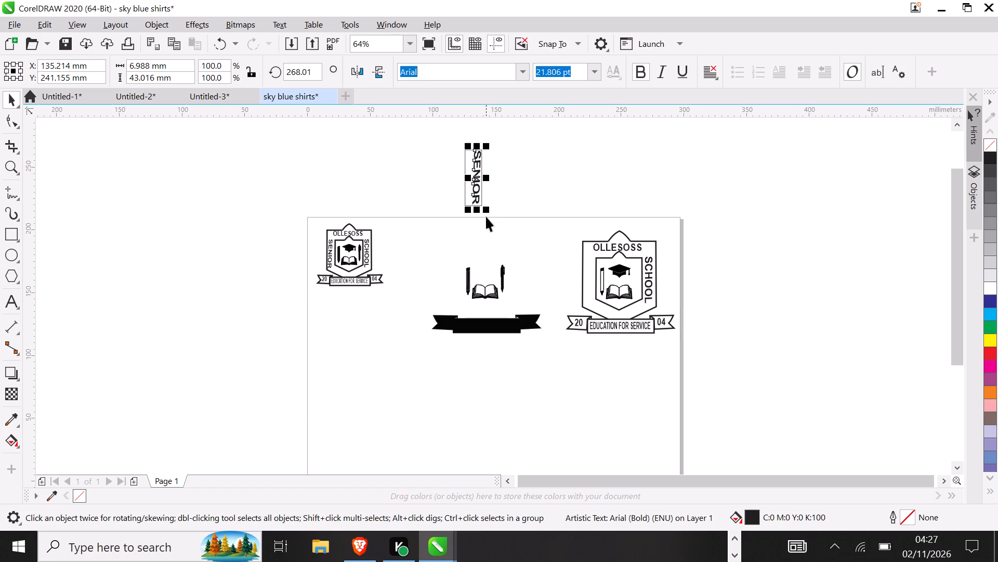
pyautogui.click(475, 174)
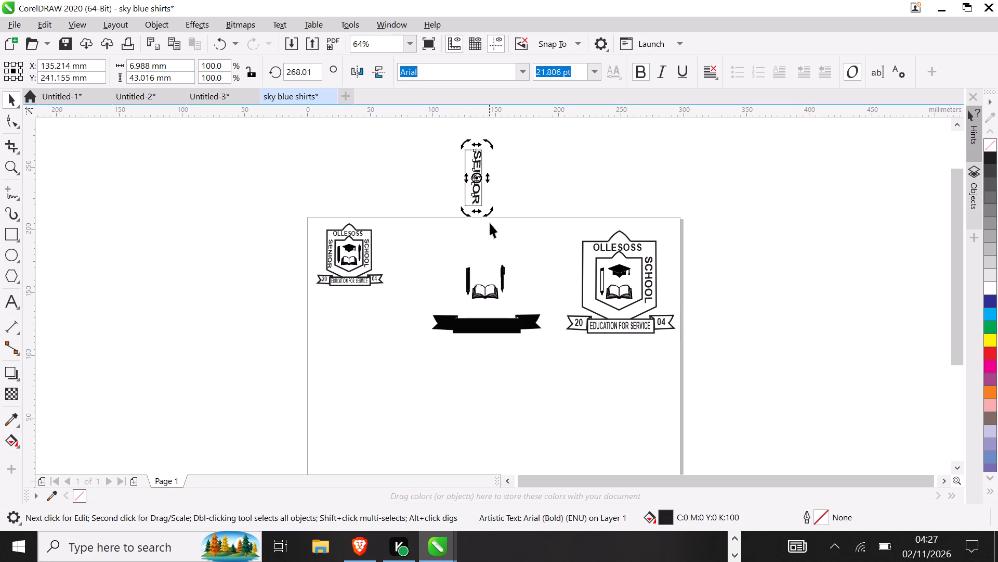
pyautogui.moveTo(474, 213); pyautogui.dragTo(479, 213)
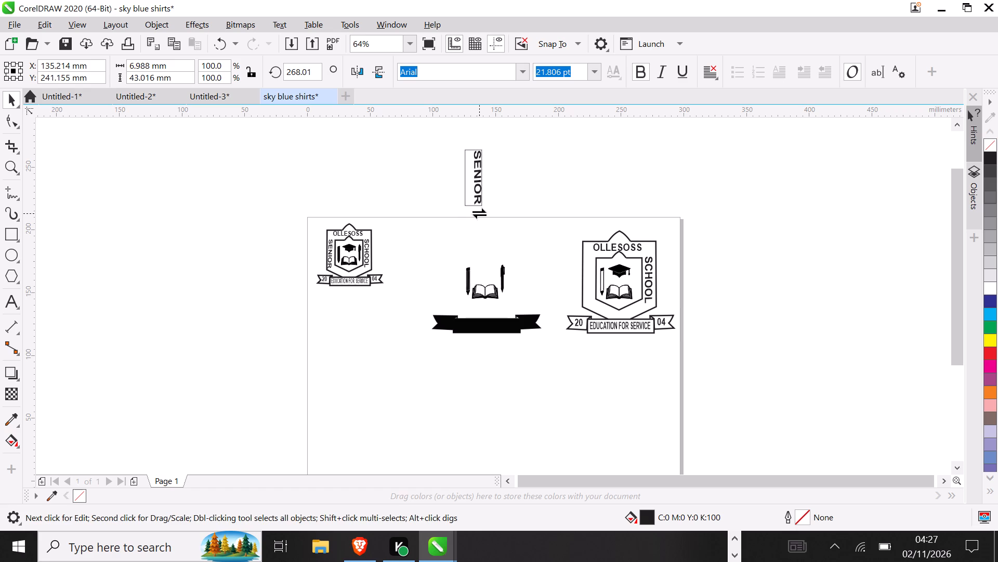
pyautogui.moveTo(479, 213); pyautogui.dragTo(479, 214)
pyautogui.click(502, 212)
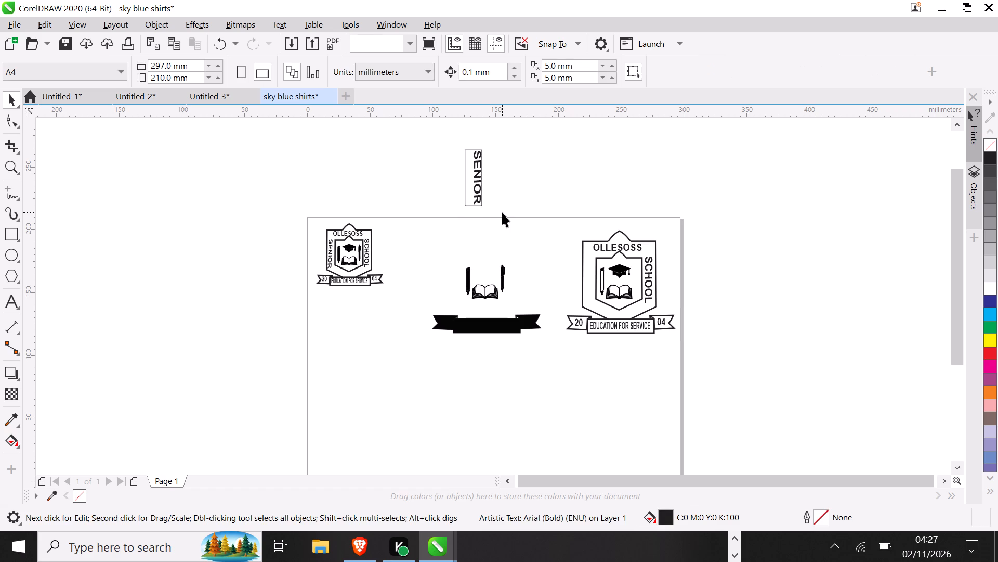
# Widen the detached SENIOR text to about 6.5 mm while keeping its height.
pyautogui.click(474, 180)
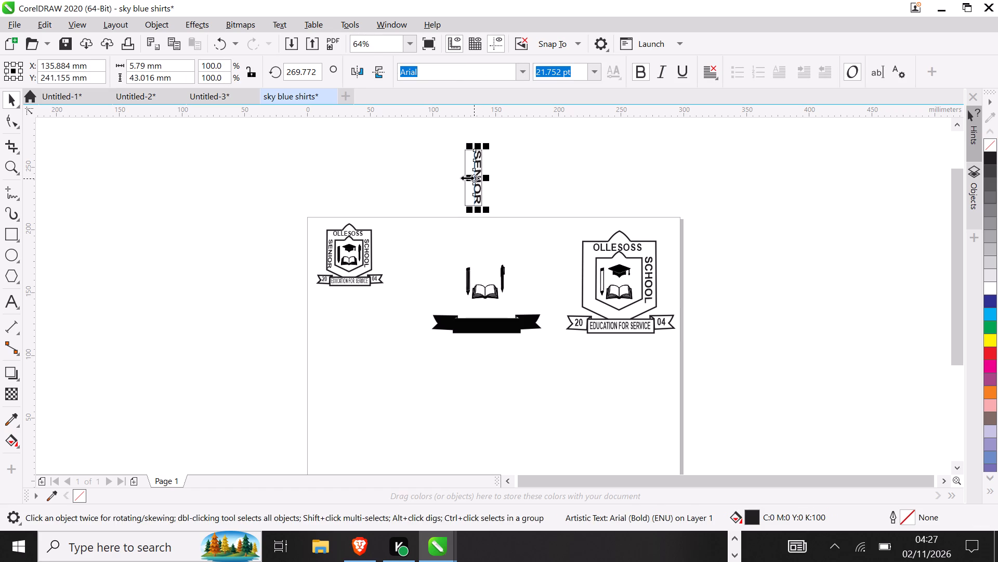
pyautogui.click(466, 176)
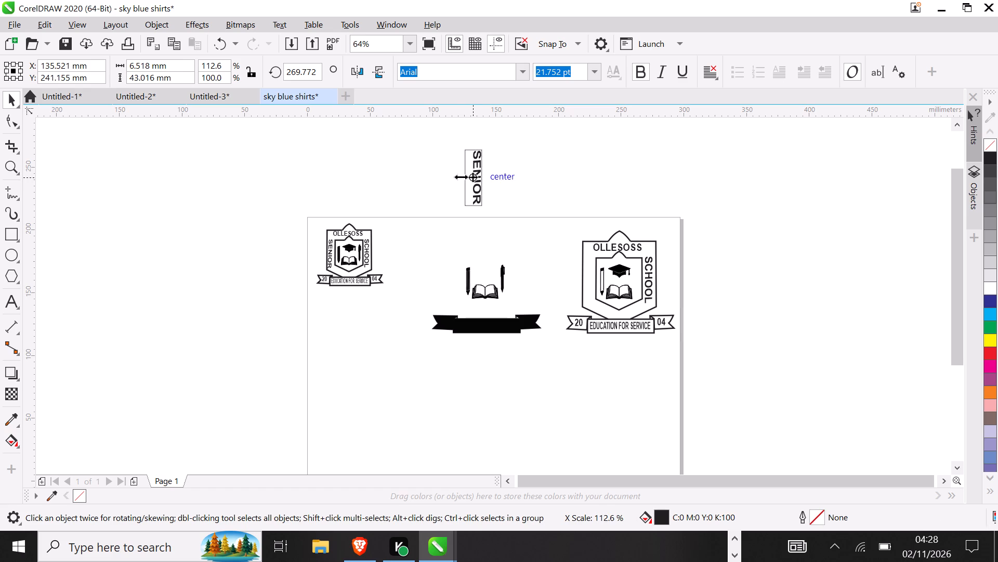
pyautogui.click(505, 178)
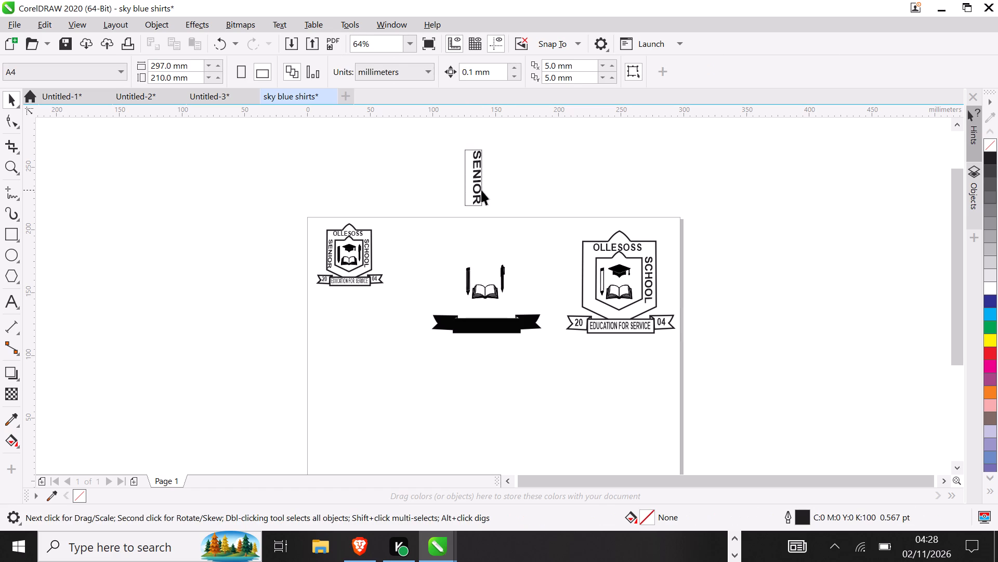
# Move the rectangle off the SENIOR text into the empty space beside it above the page.
pyautogui.click(481, 190)
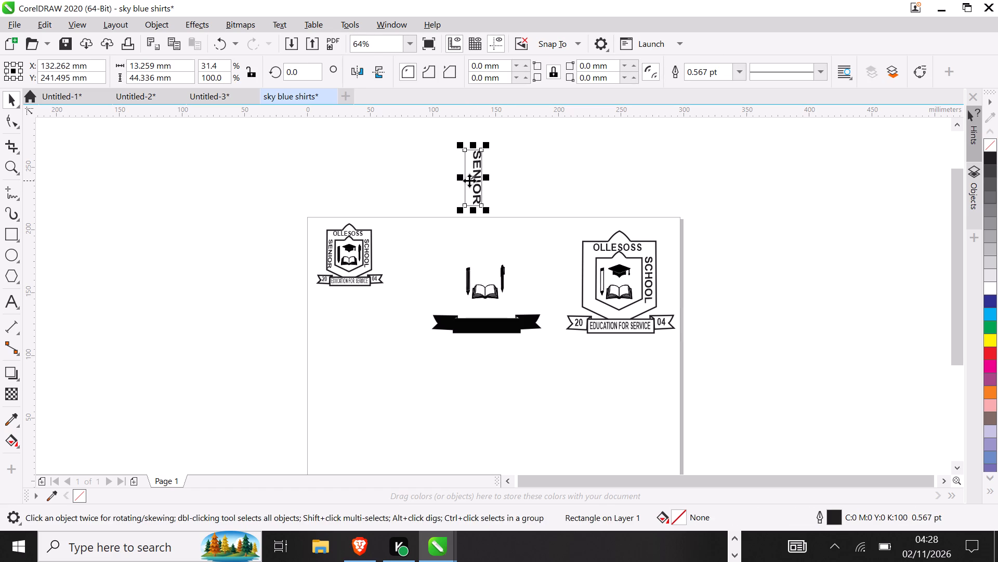
pyautogui.moveTo(469, 181); pyautogui.dragTo(542, 169)
# Set the detached SENIOR text's font size to 24 pt.
pyautogui.click(476, 182)
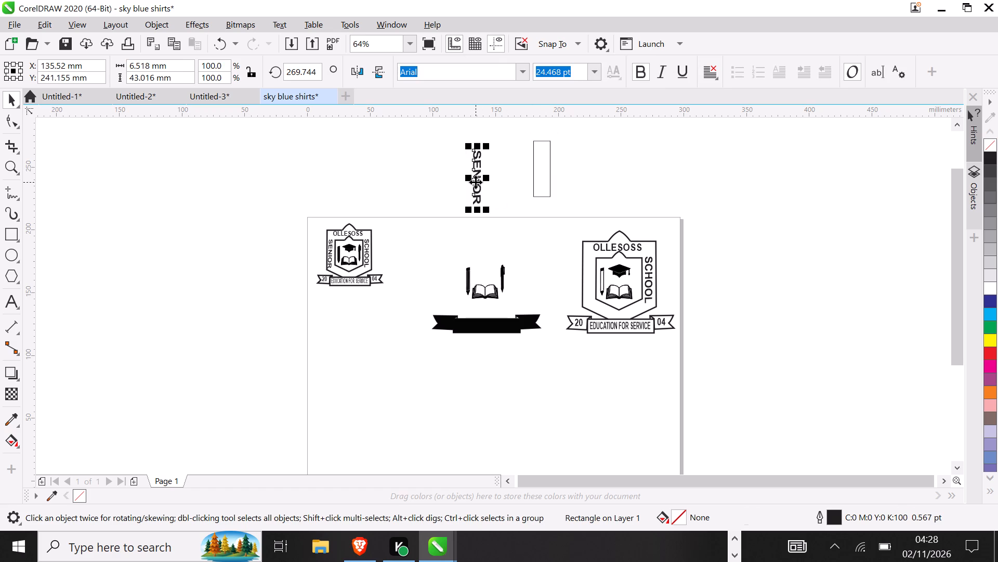
pyautogui.click(597, 78)
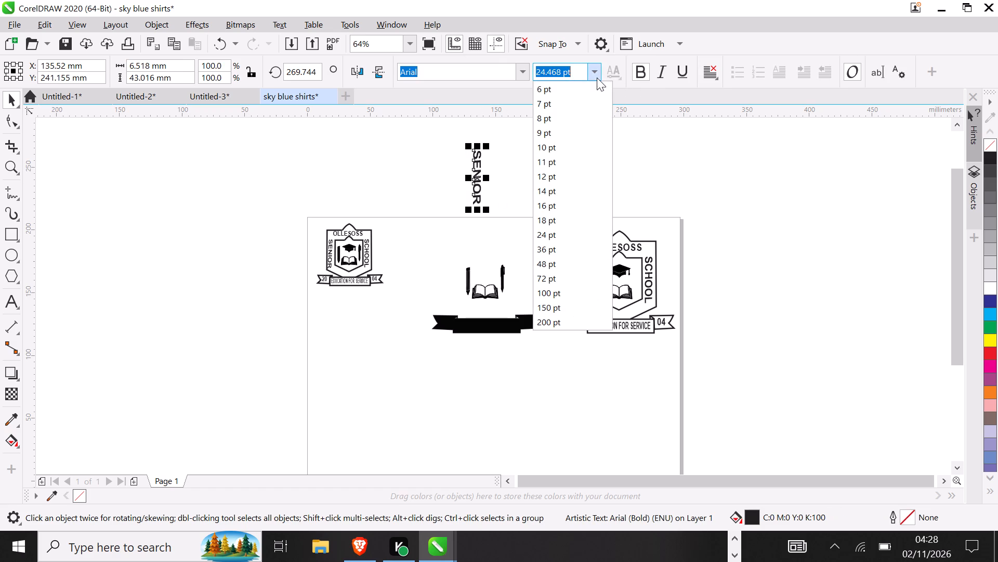
pyautogui.click(572, 230)
pyautogui.click(606, 196)
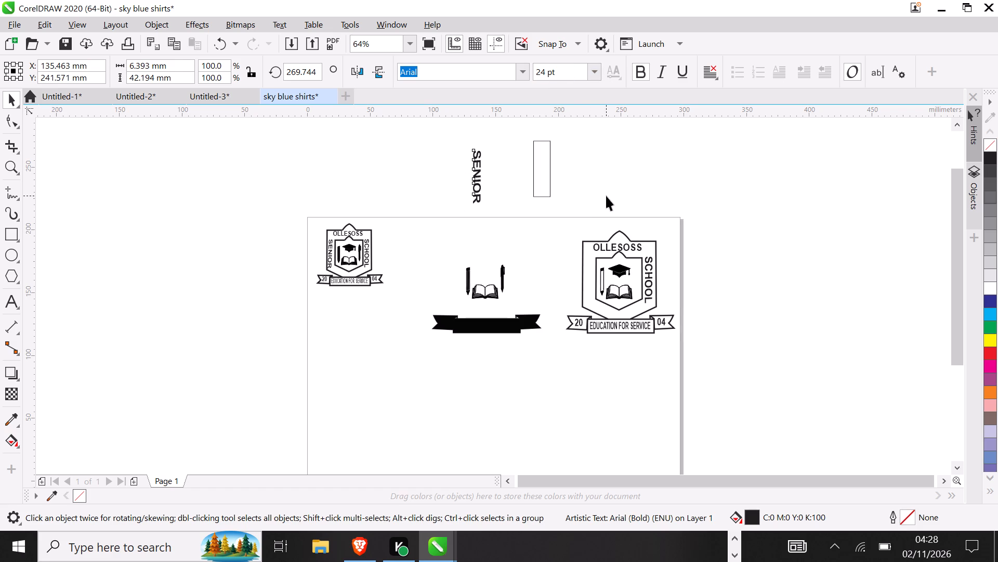
# Lay the rectangle over the detached SENIOR text to compare their sizes, and move it back into the empty space beside it.
pyautogui.moveTo(549, 180); pyautogui.dragTo(479, 193)
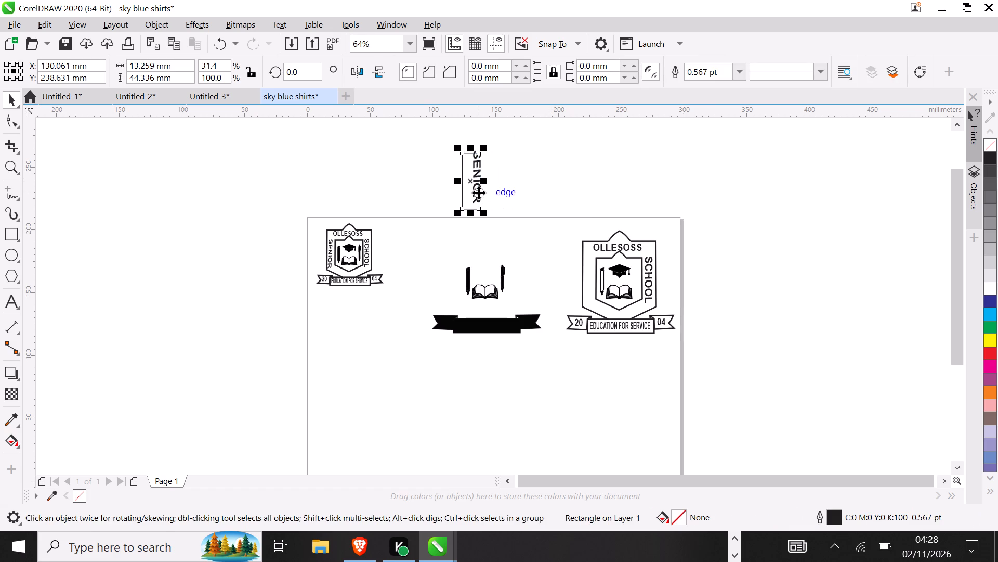
pyautogui.moveTo(468, 182); pyautogui.dragTo(554, 174)
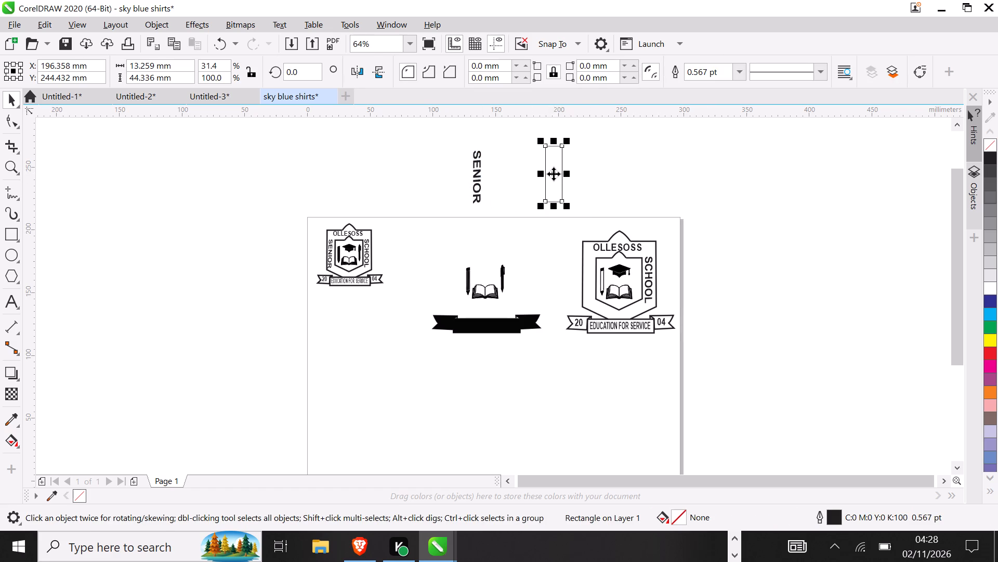
# Move the detached SENIOR text into the large crest, between the outer and inner shields, opposite the SCHOOL text.
pyautogui.click(472, 181)
pyautogui.moveTo(472, 181); pyautogui.dragTo(542, 238)
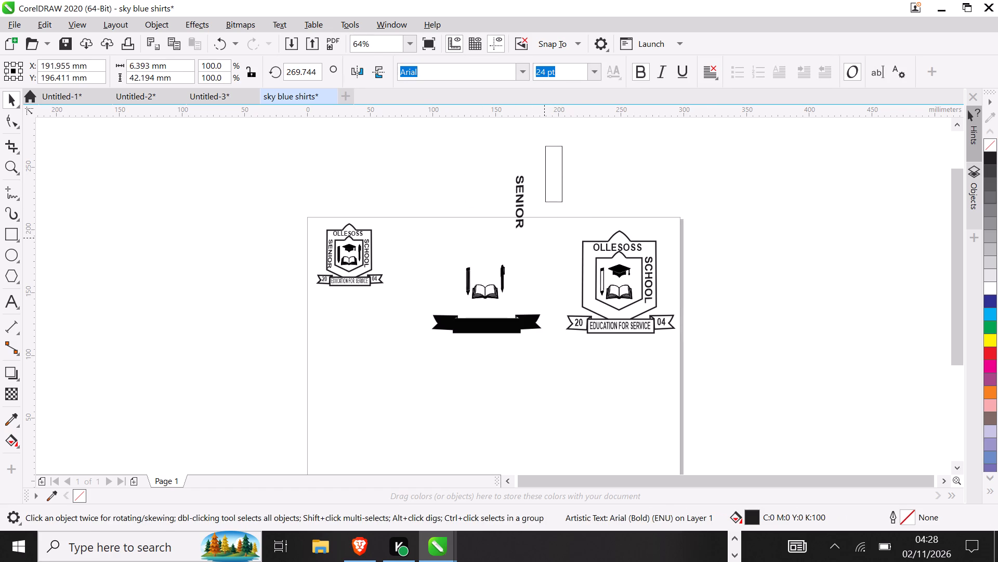
pyautogui.moveTo(542, 238); pyautogui.dragTo(584, 282)
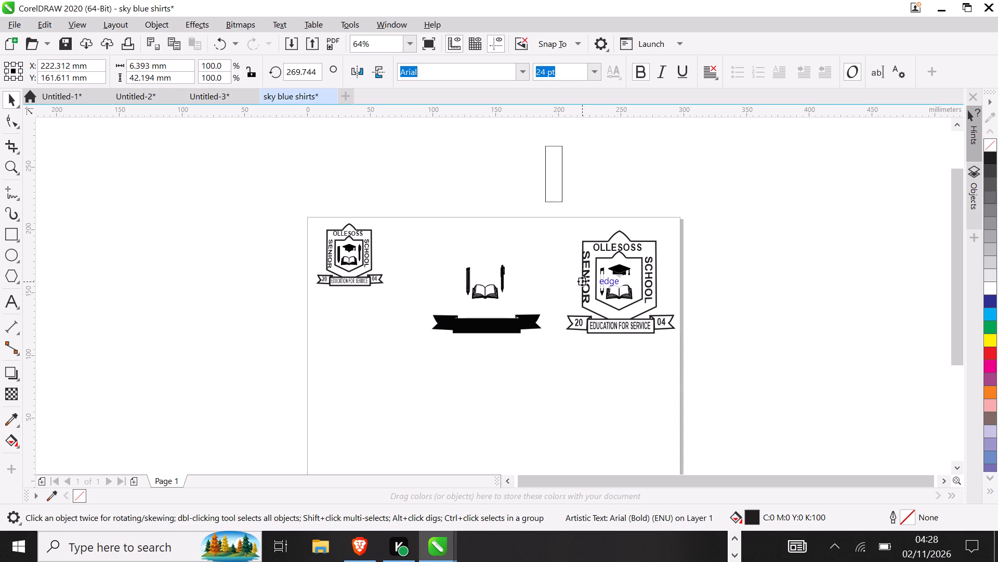
pyautogui.moveTo(584, 282); pyautogui.dragTo(586, 285)
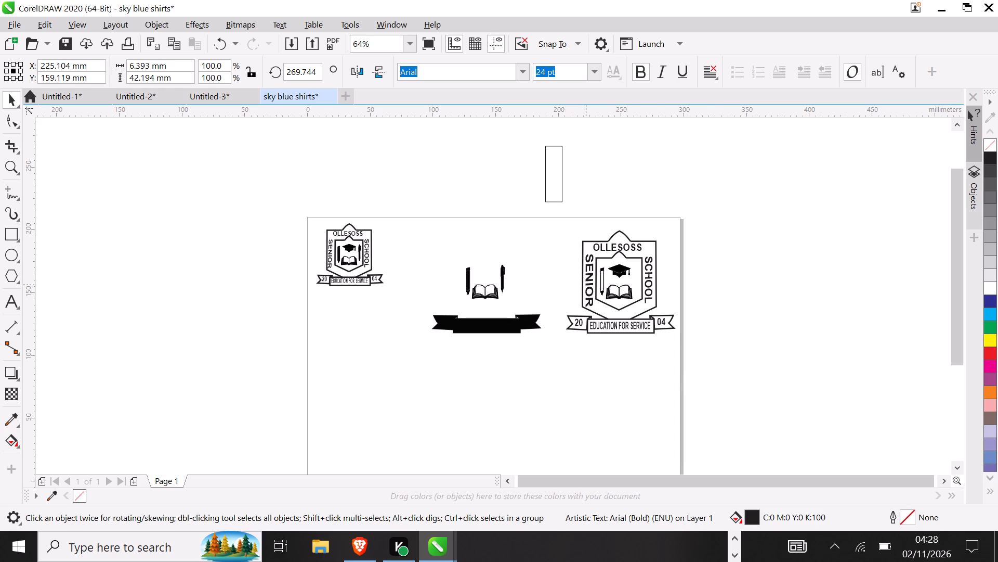
pyautogui.moveTo(586, 285); pyautogui.dragTo(586, 286)
pyautogui.click(771, 261)
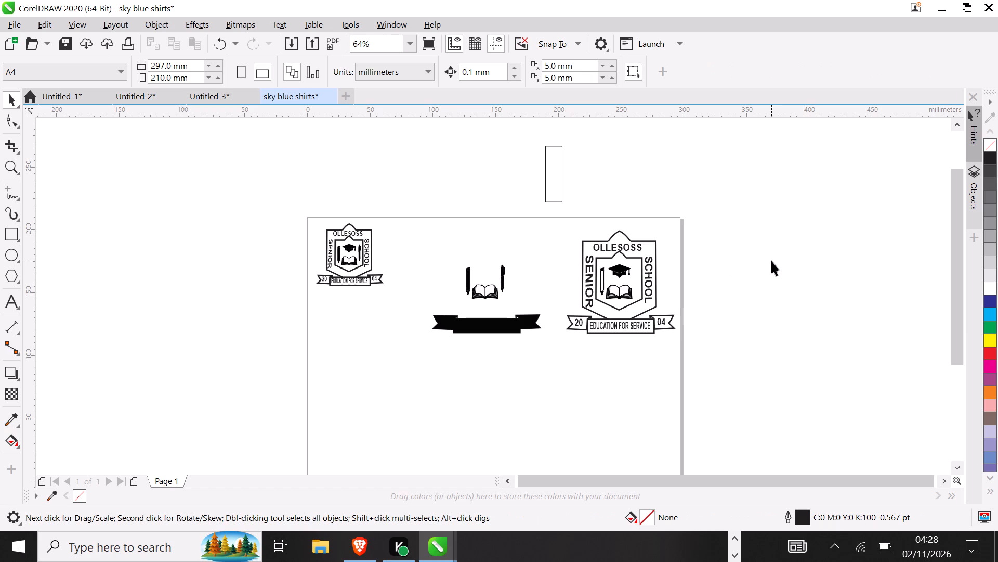
# Set the large crest's SCHOOL text to a font size of 24 pt.
pyautogui.click(650, 290)
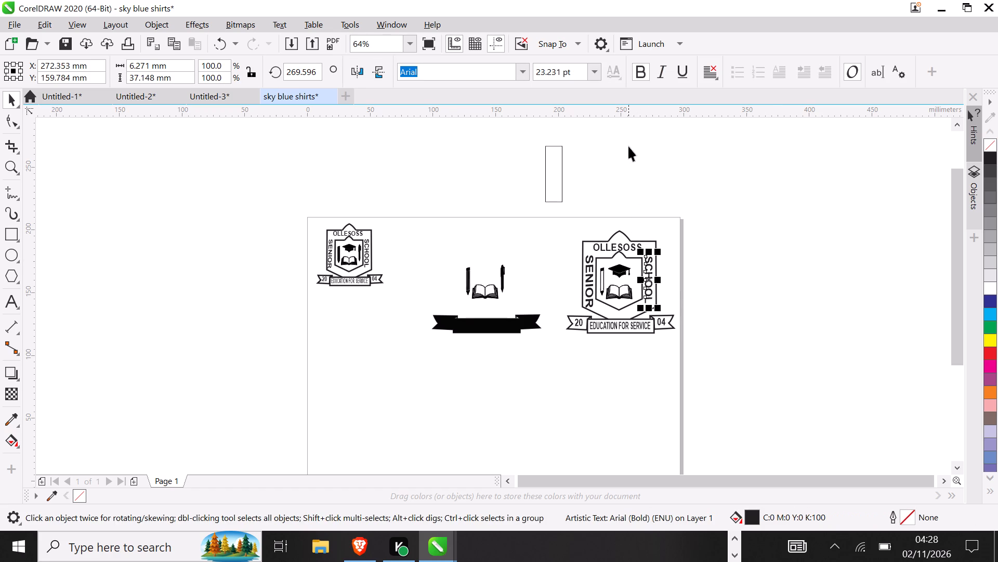
pyautogui.click(595, 69)
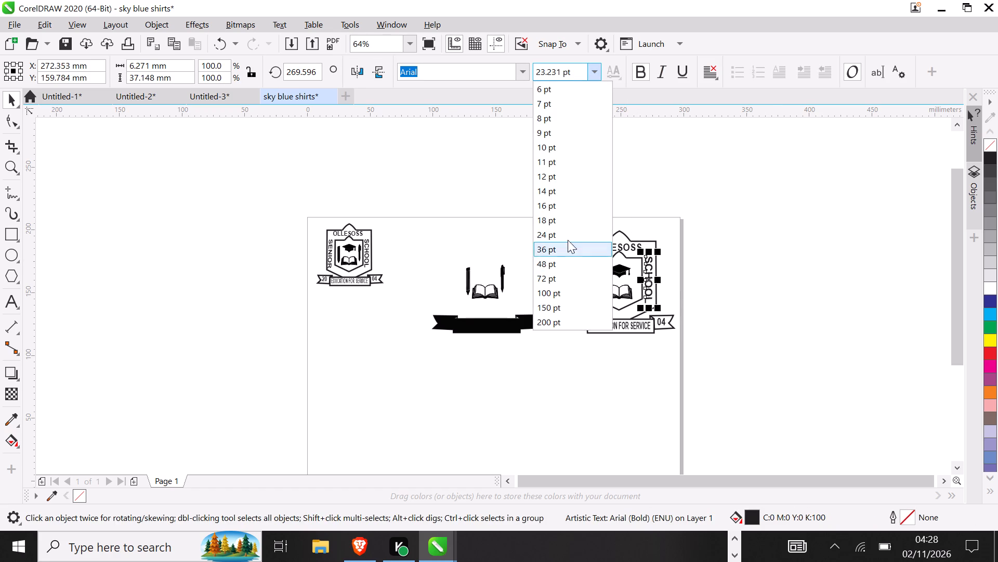
pyautogui.click(568, 234)
pyautogui.click(726, 278)
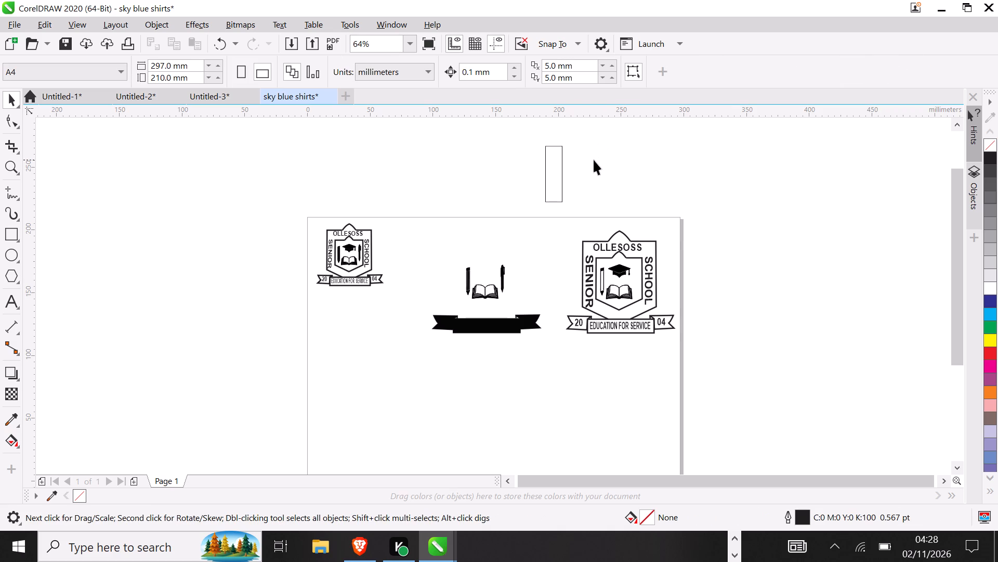
# Delete the empty rectangle above the page.
pyautogui.click(553, 167)
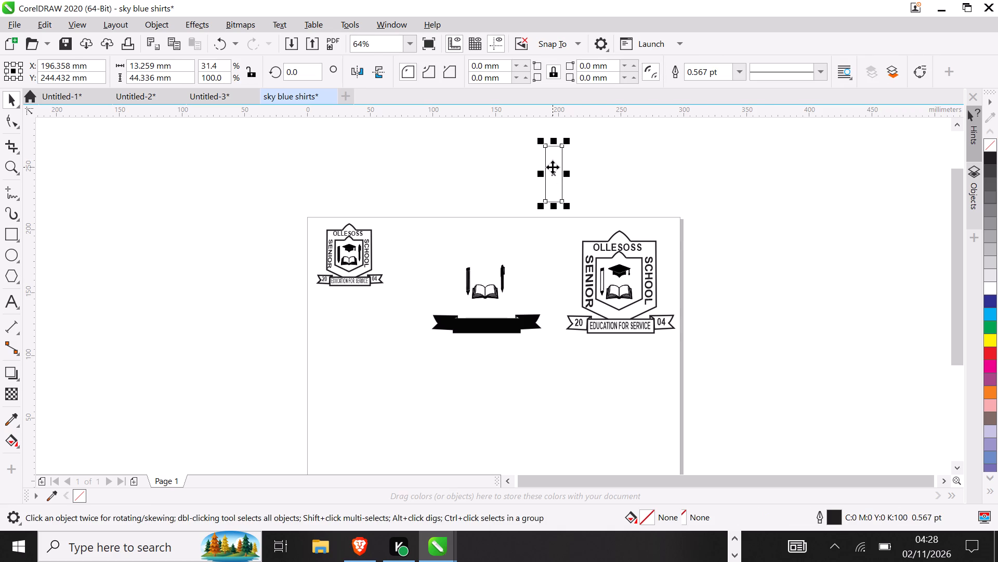
pyautogui.press('BackSpace')
# Select all parts of the large crest and shift it slightly to about X 247.9 mm, Y 158.2 mm.
pyautogui.moveTo(521, 196); pyautogui.dragTo(612, 330)
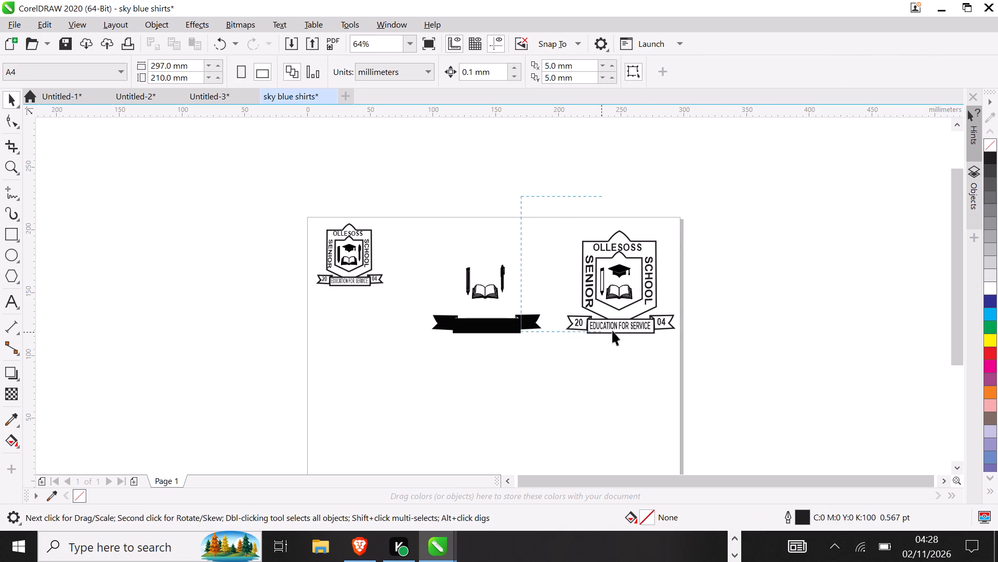
pyautogui.moveTo(612, 330); pyautogui.dragTo(605, 326)
pyautogui.moveTo(556, 207); pyautogui.dragTo(702, 348)
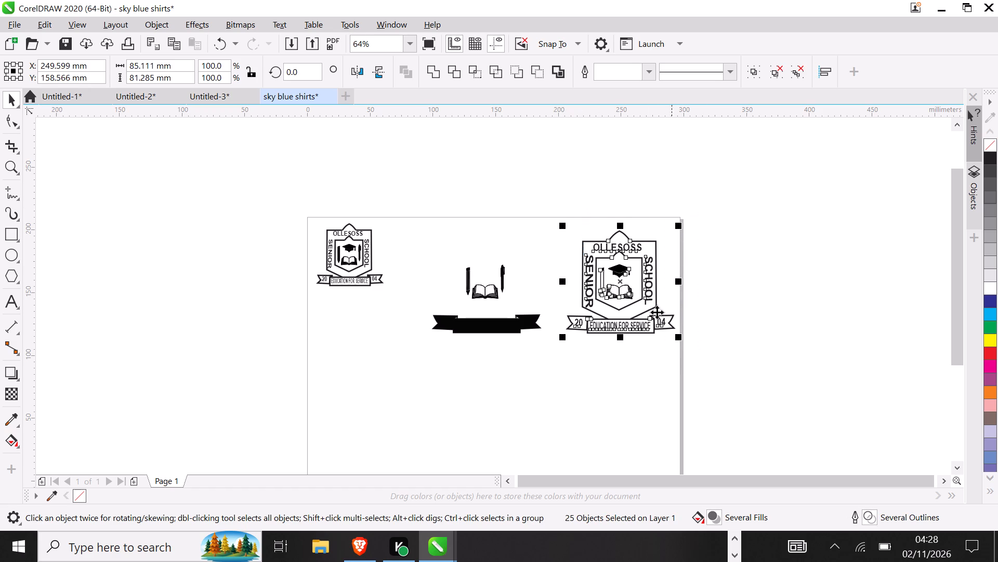
pyautogui.click(624, 283)
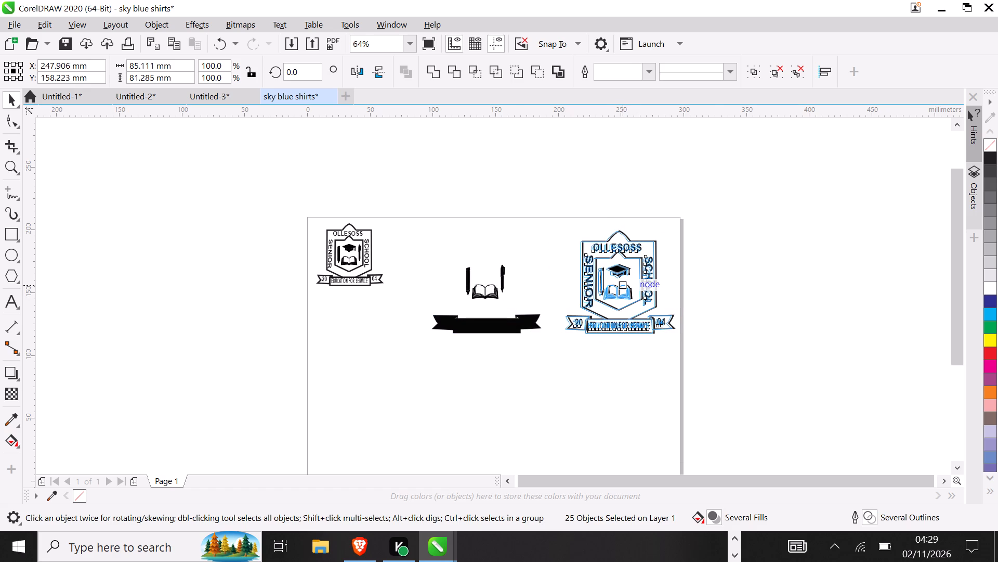
pyautogui.click(761, 282)
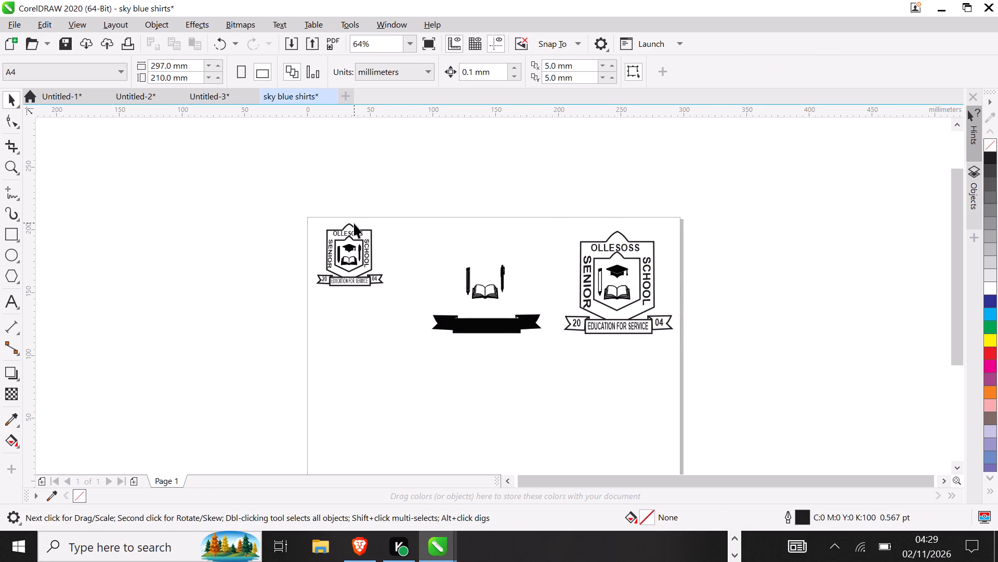
# Delete all parts of the old small crest in the page's upper-left corner.
pyautogui.moveTo(286, 263); pyautogui.dragTo(377, 296)
pyautogui.click(319, 289)
pyautogui.moveTo(311, 198); pyautogui.dragTo(339, 275)
pyautogui.moveTo(339, 275); pyautogui.dragTo(408, 310)
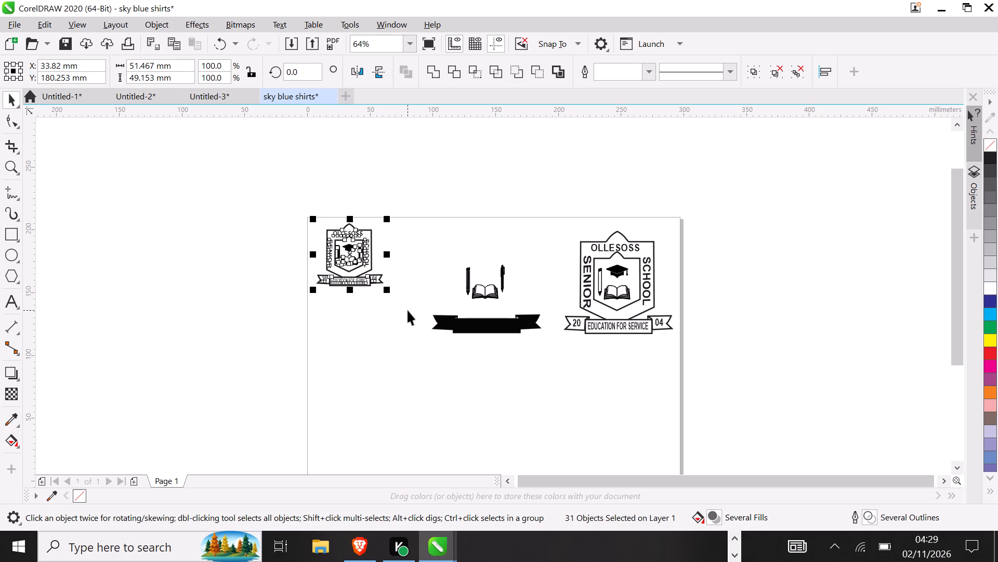
pyautogui.press('BackSpace')
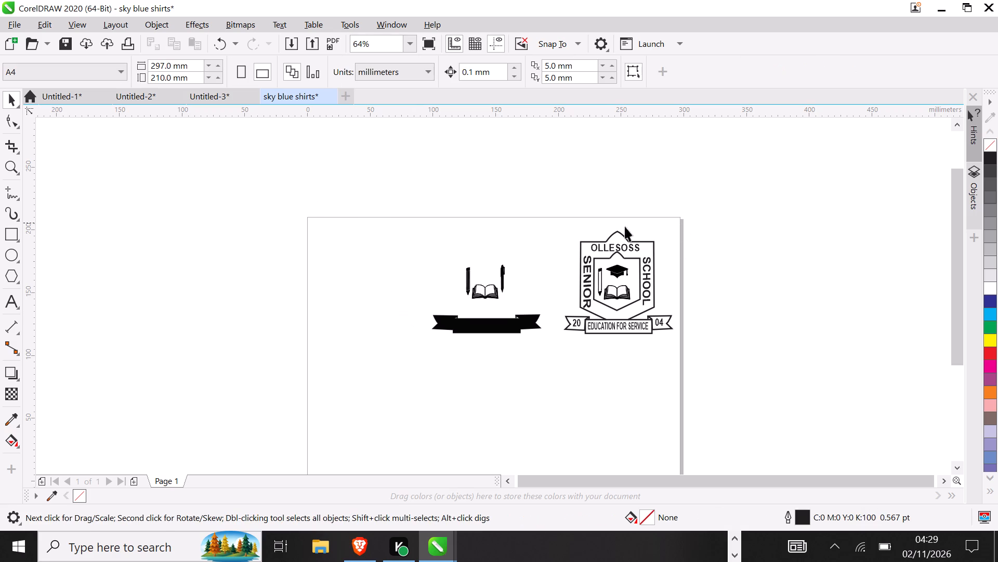
# Copy the whole large crest into the free space at the page's upper-left corner.
pyautogui.moveTo(546, 218); pyautogui.dragTo(707, 360)
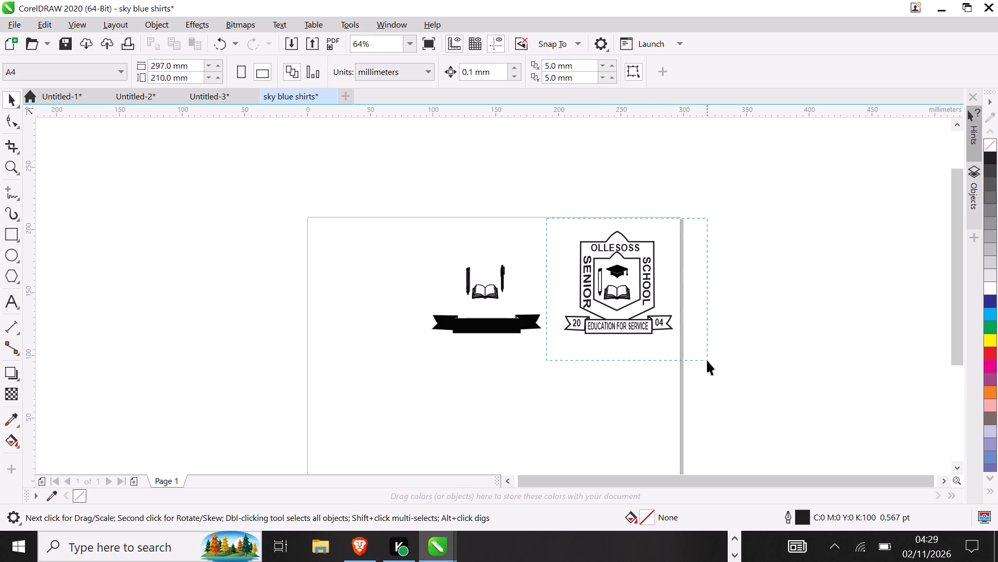
pyautogui.moveTo(613, 279); pyautogui.dragTo(589, 272, button='right')
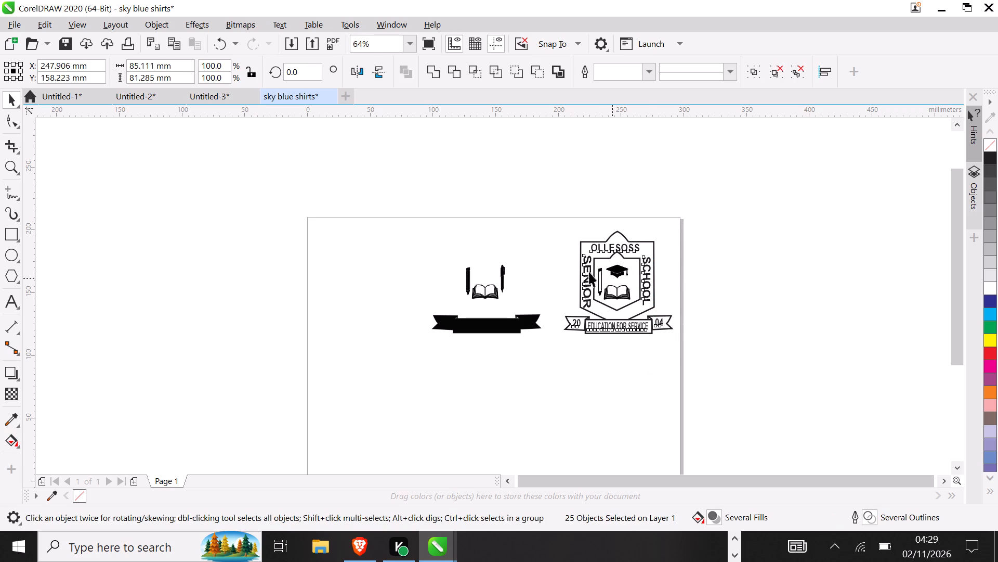
pyautogui.moveTo(589, 272); pyautogui.dragTo(363, 253, button='right')
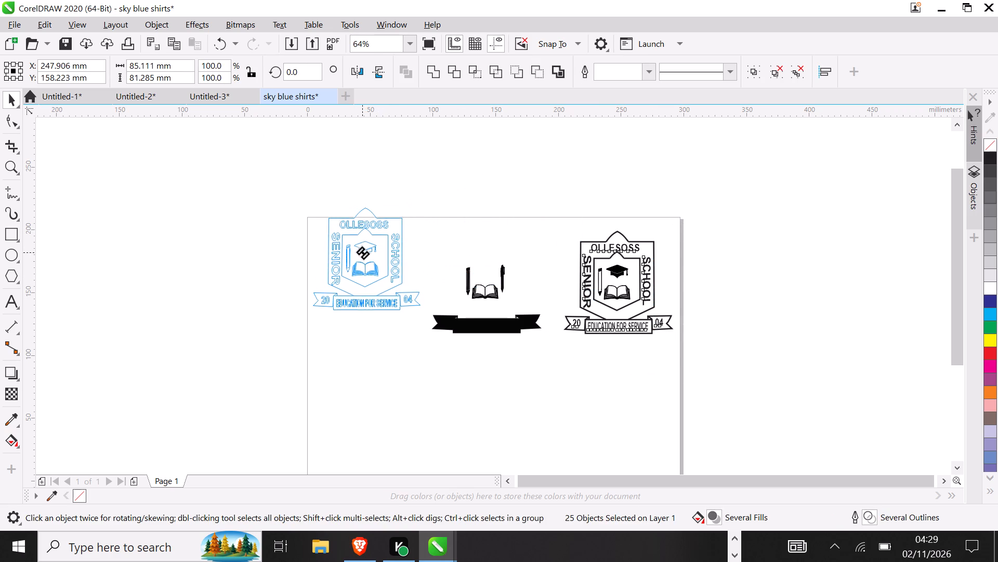
pyautogui.moveTo(363, 253); pyautogui.dragTo(365, 271, button='right')
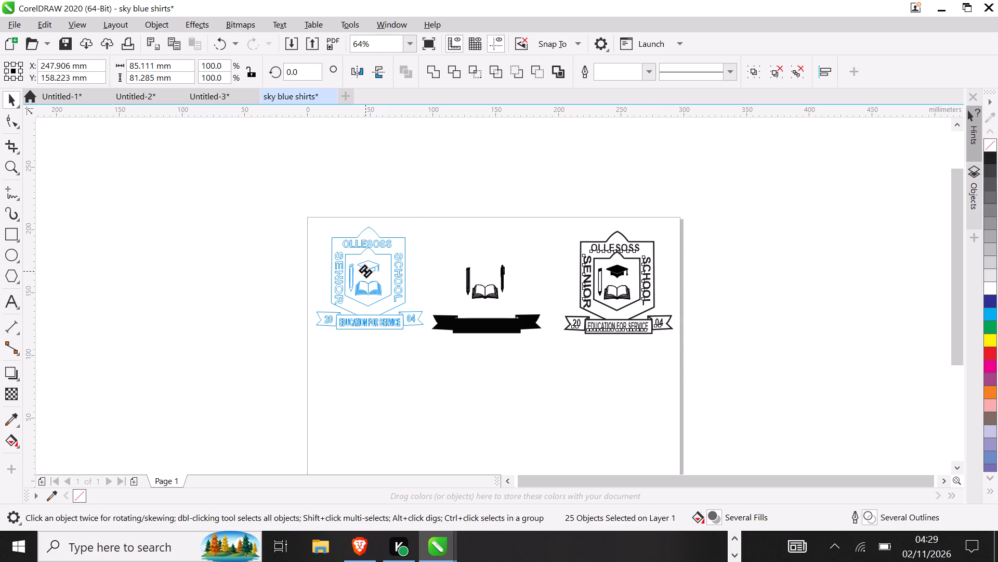
pyautogui.moveTo(365, 271); pyautogui.dragTo(366, 272, button='right')
pyautogui.click(415, 296)
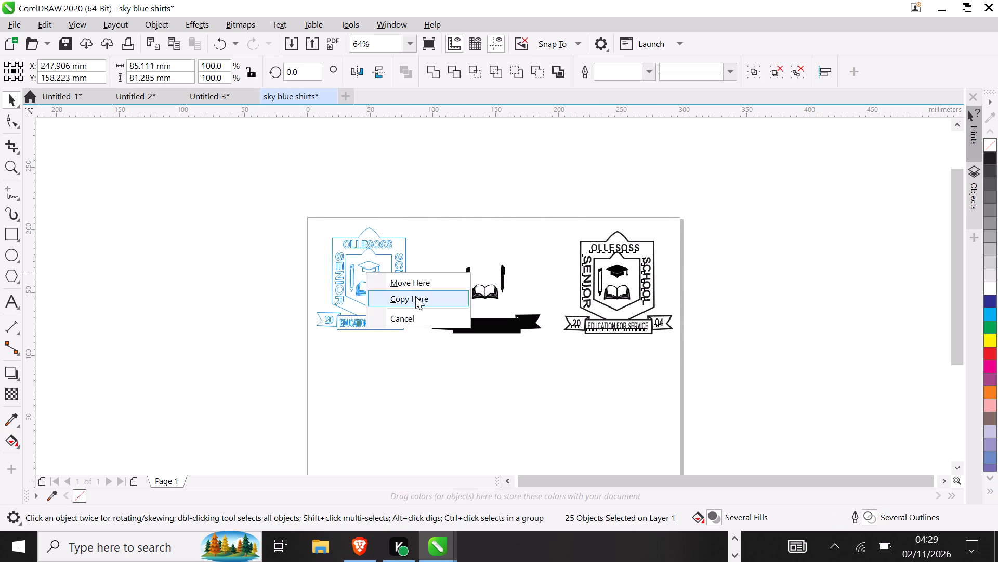
# Scale the copied crest down proportionally to about 69.5%, about 59.1 by 56.5 mm.
pyautogui.moveTo(432, 339); pyautogui.dragTo(431, 337)
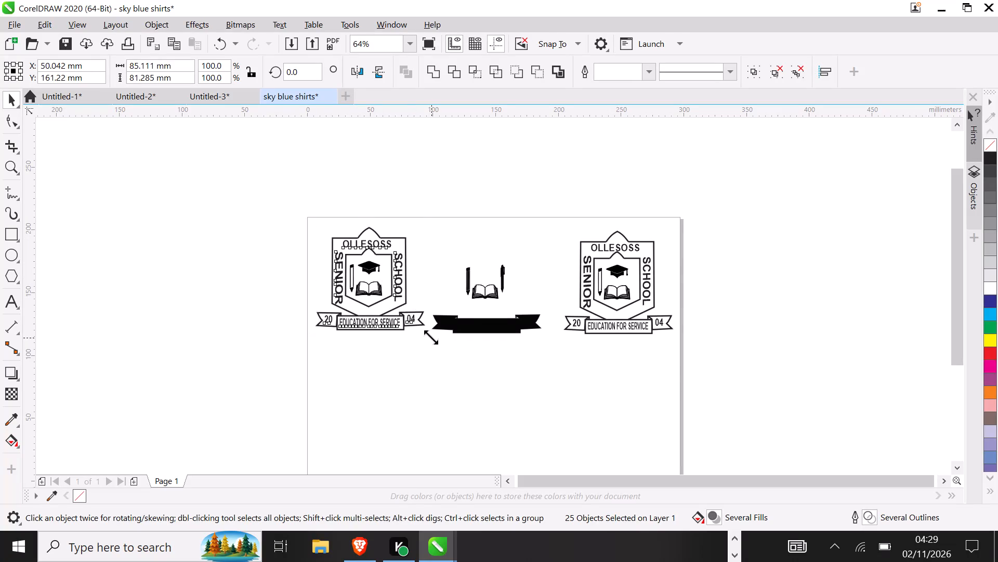
pyautogui.moveTo(431, 337); pyautogui.dragTo(406, 314)
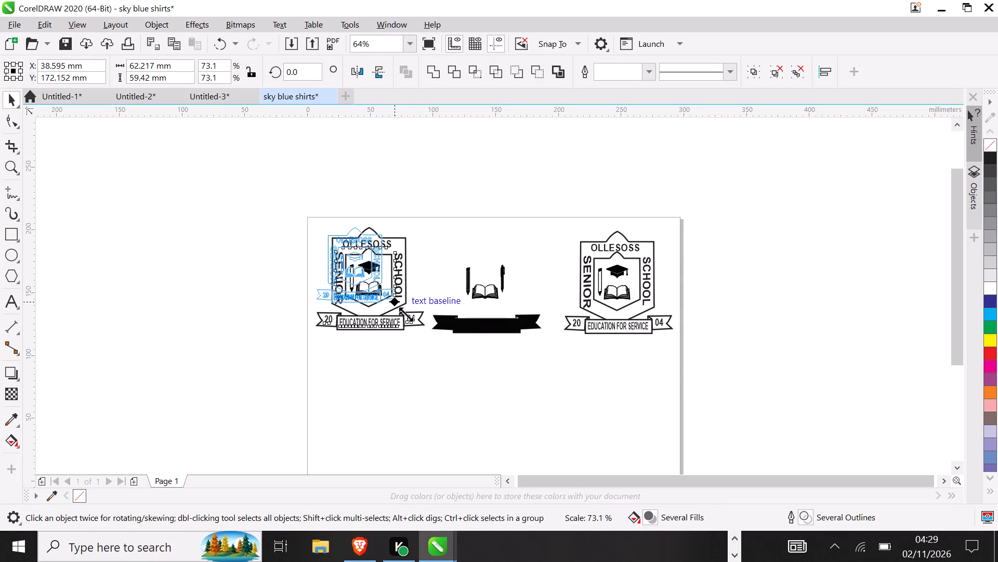
pyautogui.moveTo(406, 314); pyautogui.dragTo(403, 308)
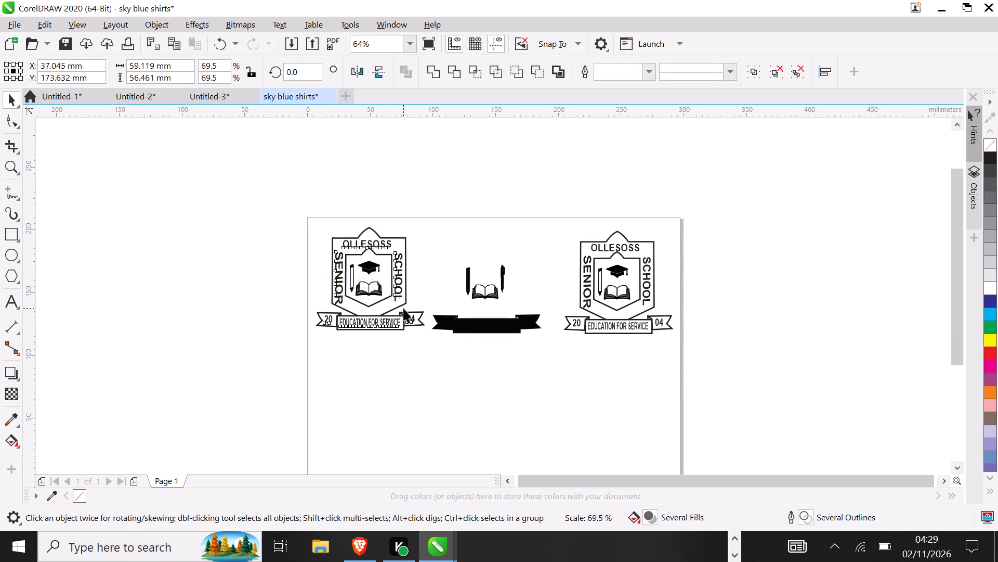
# Move the reduced crest copy slightly inward, away from the page's upper-left corner.
pyautogui.moveTo(354, 263); pyautogui.dragTo(362, 270)
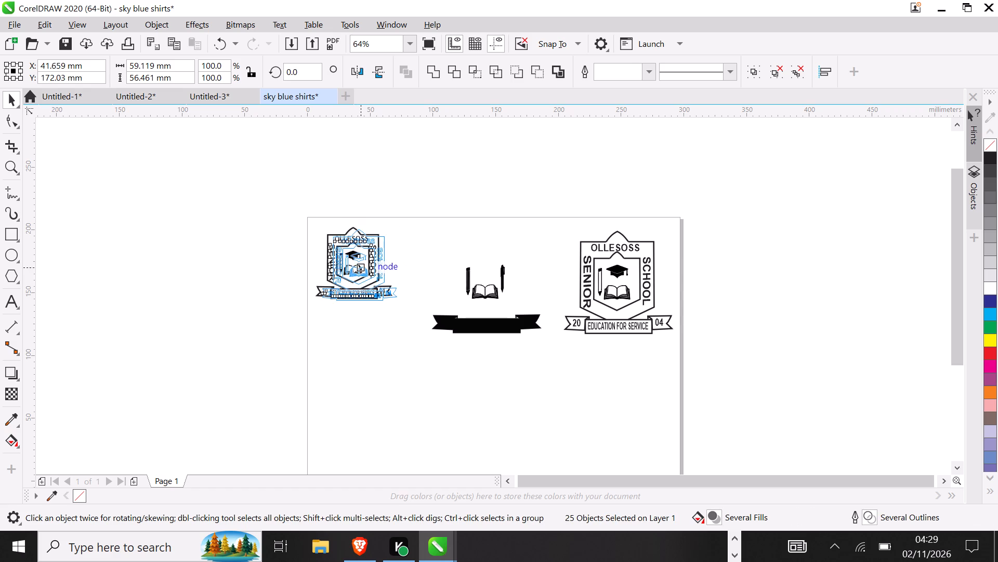
pyautogui.moveTo(362, 270); pyautogui.dragTo(365, 276)
pyautogui.click(743, 243)
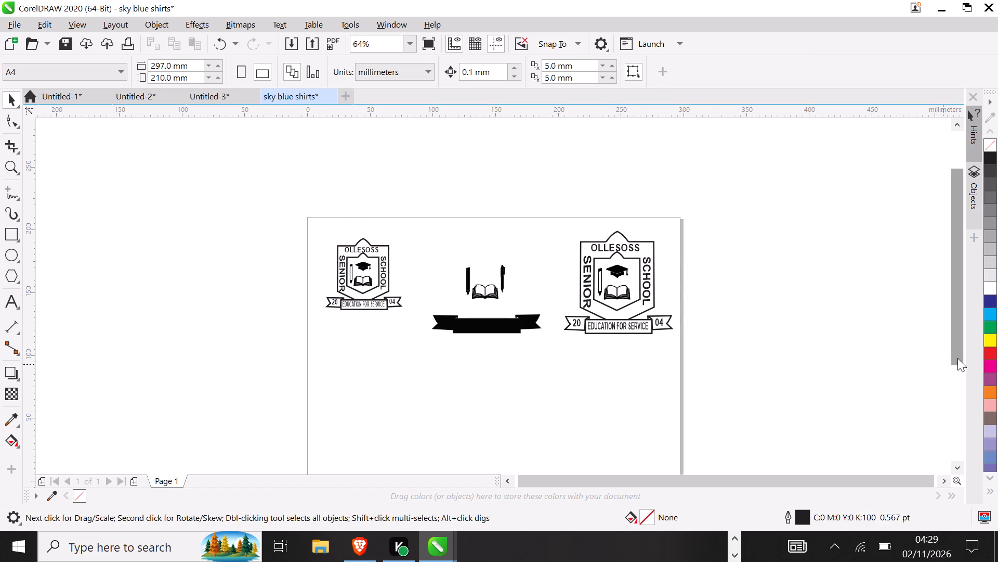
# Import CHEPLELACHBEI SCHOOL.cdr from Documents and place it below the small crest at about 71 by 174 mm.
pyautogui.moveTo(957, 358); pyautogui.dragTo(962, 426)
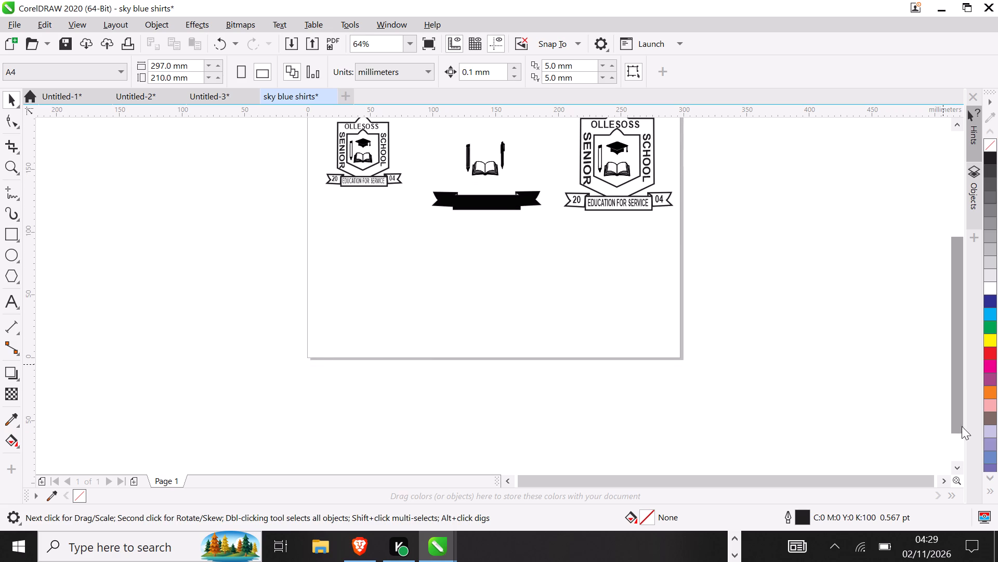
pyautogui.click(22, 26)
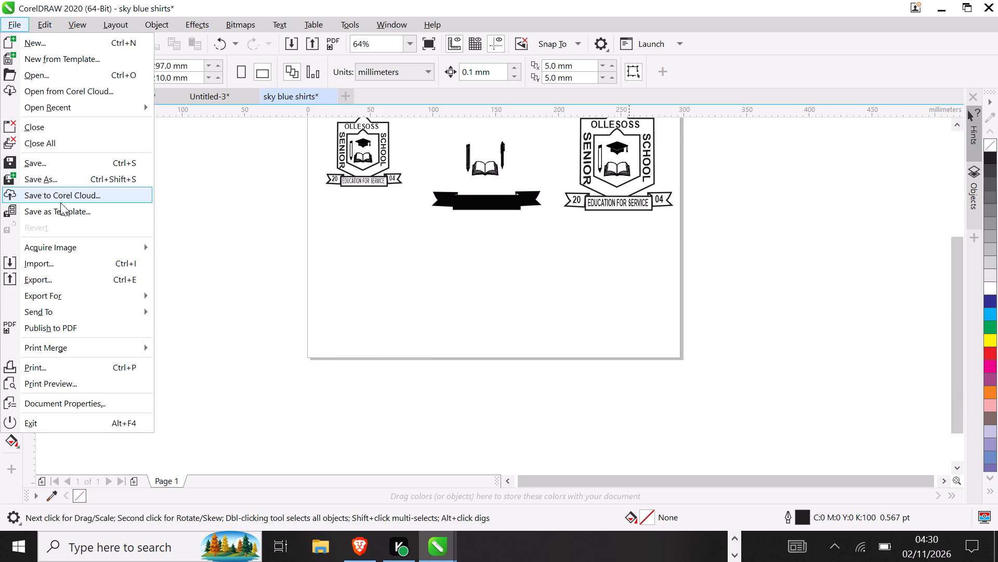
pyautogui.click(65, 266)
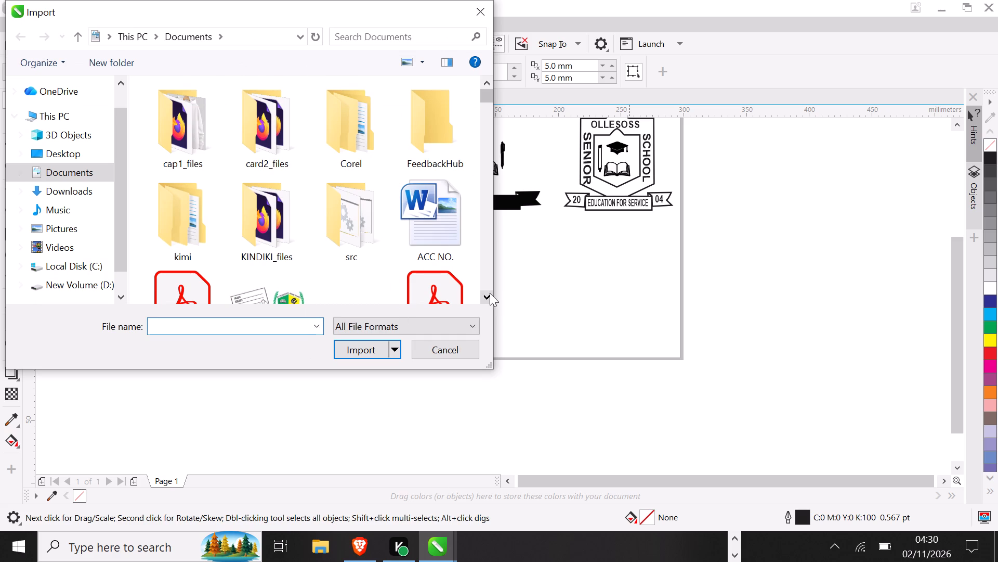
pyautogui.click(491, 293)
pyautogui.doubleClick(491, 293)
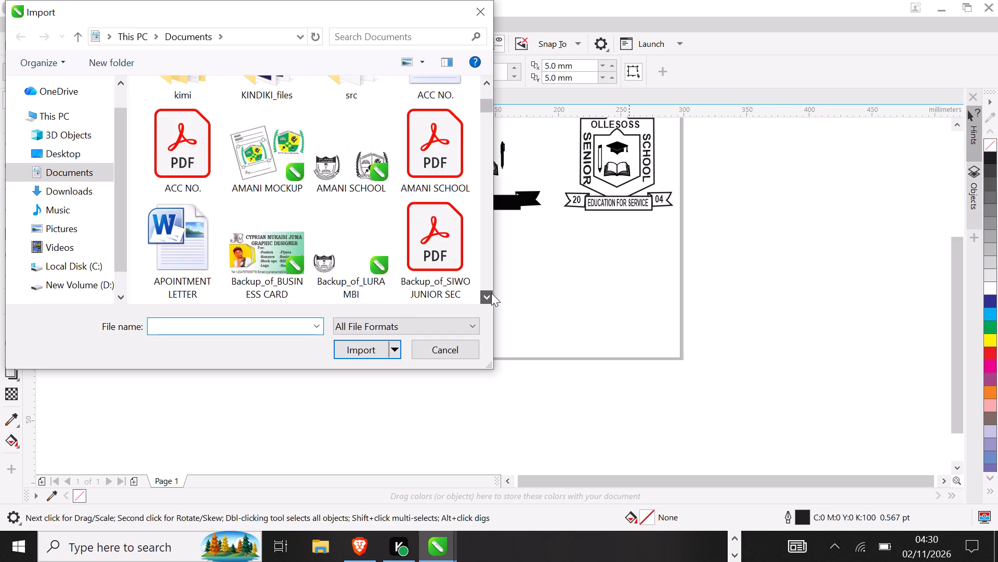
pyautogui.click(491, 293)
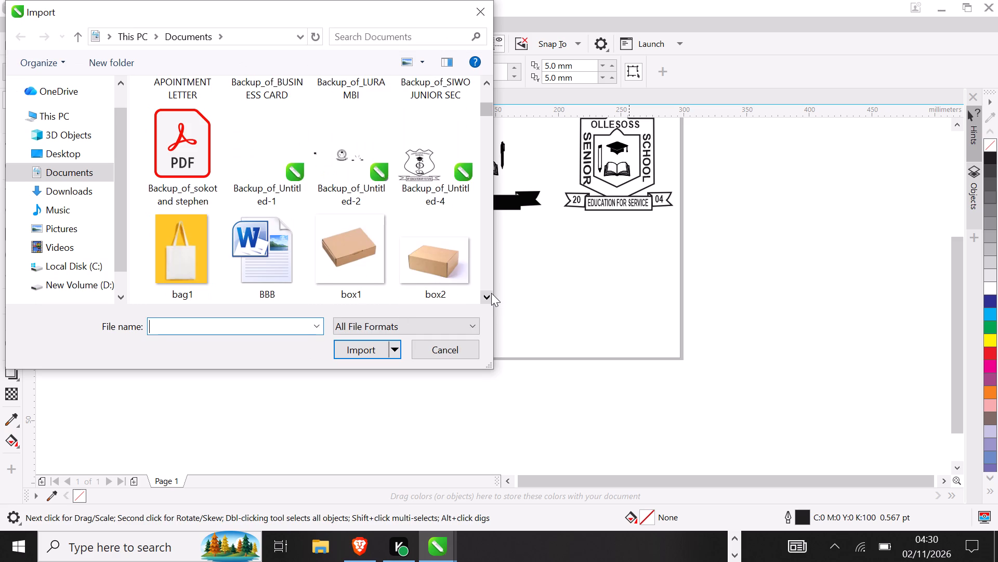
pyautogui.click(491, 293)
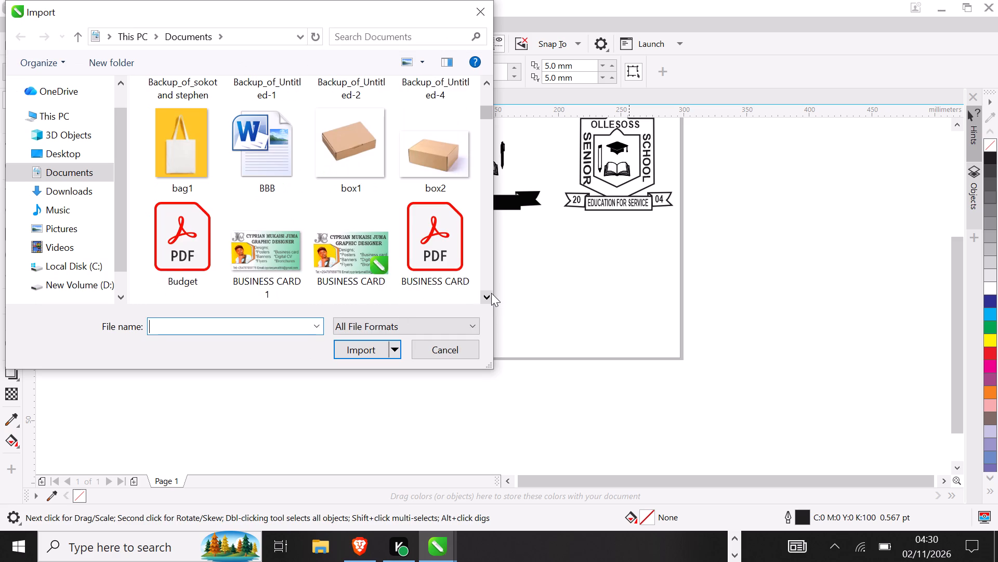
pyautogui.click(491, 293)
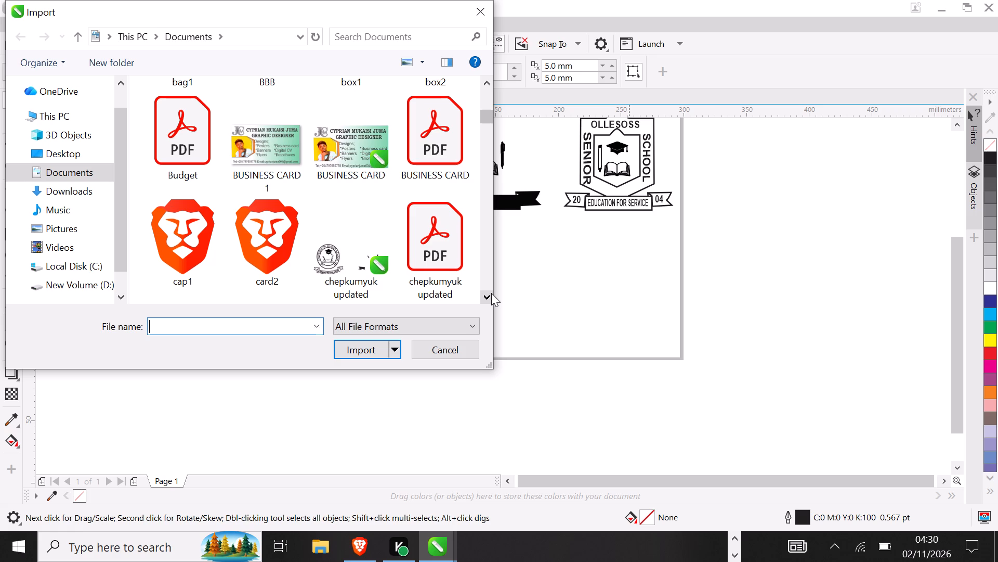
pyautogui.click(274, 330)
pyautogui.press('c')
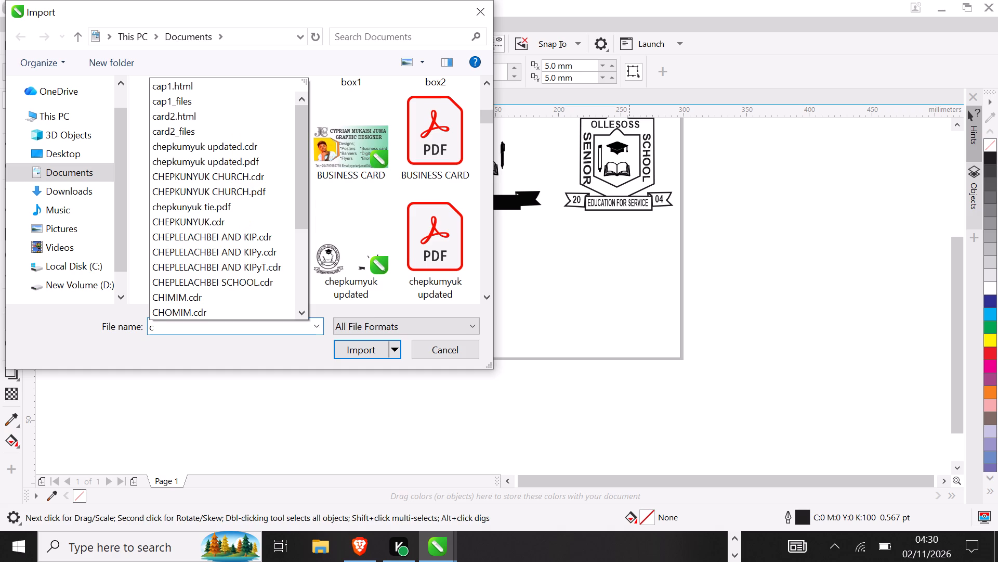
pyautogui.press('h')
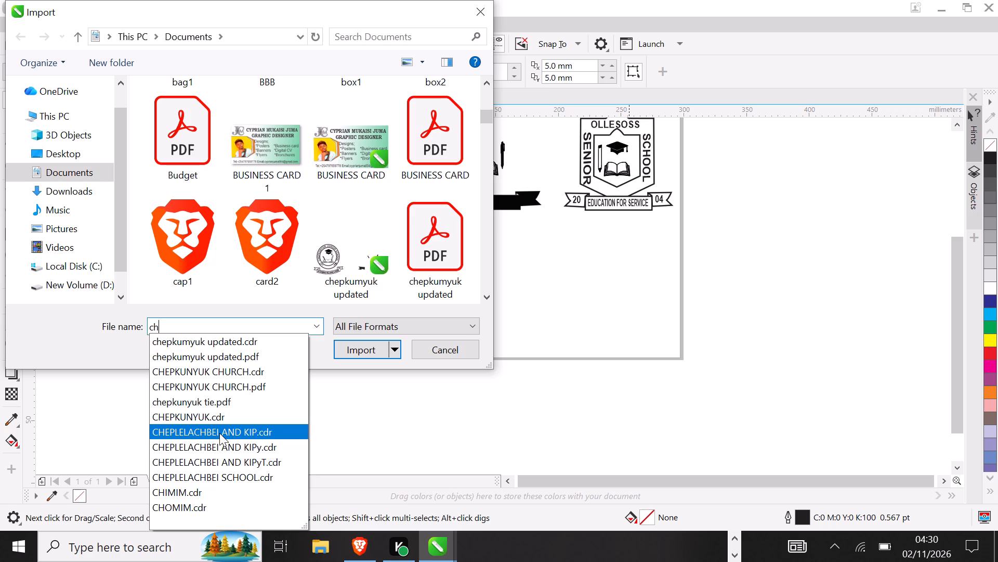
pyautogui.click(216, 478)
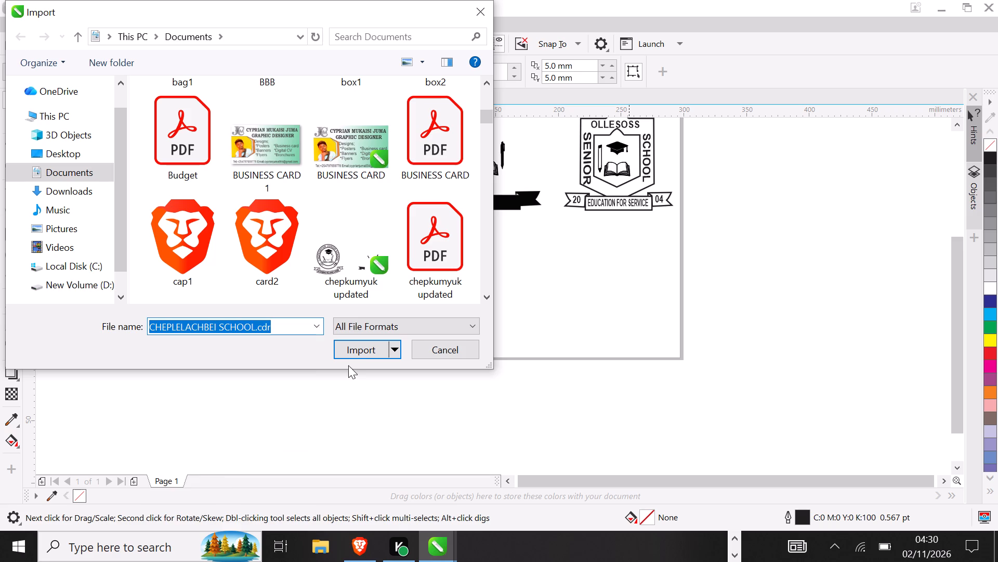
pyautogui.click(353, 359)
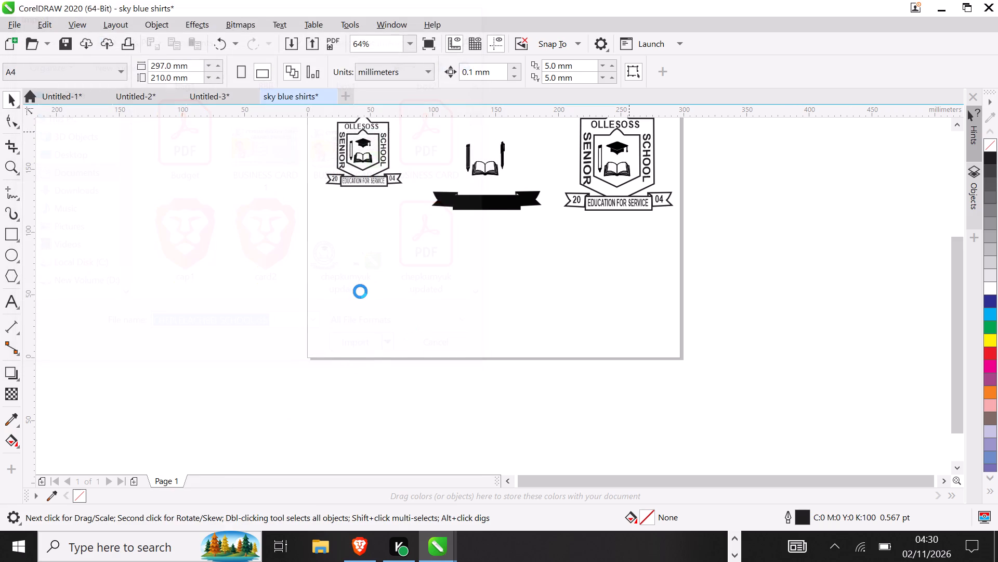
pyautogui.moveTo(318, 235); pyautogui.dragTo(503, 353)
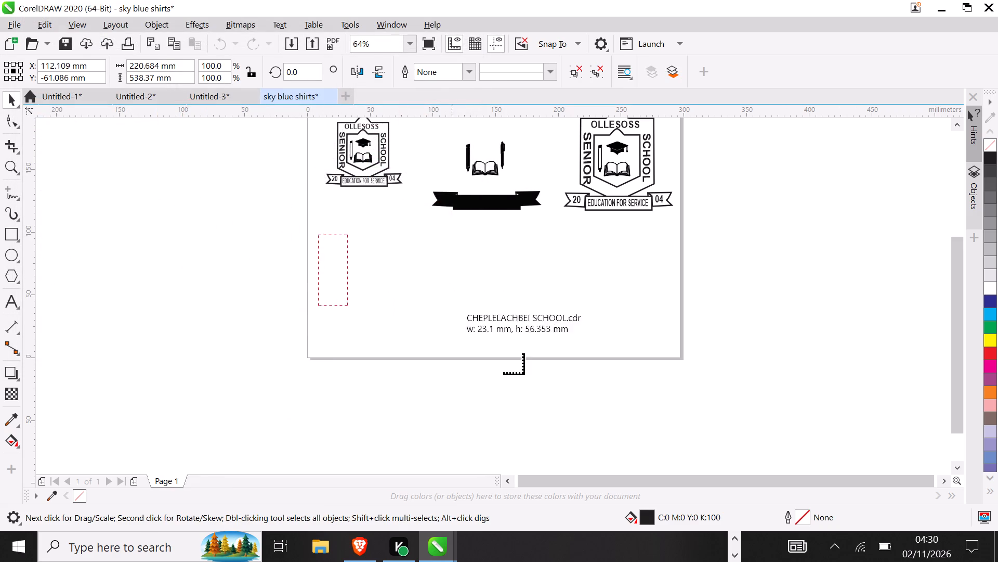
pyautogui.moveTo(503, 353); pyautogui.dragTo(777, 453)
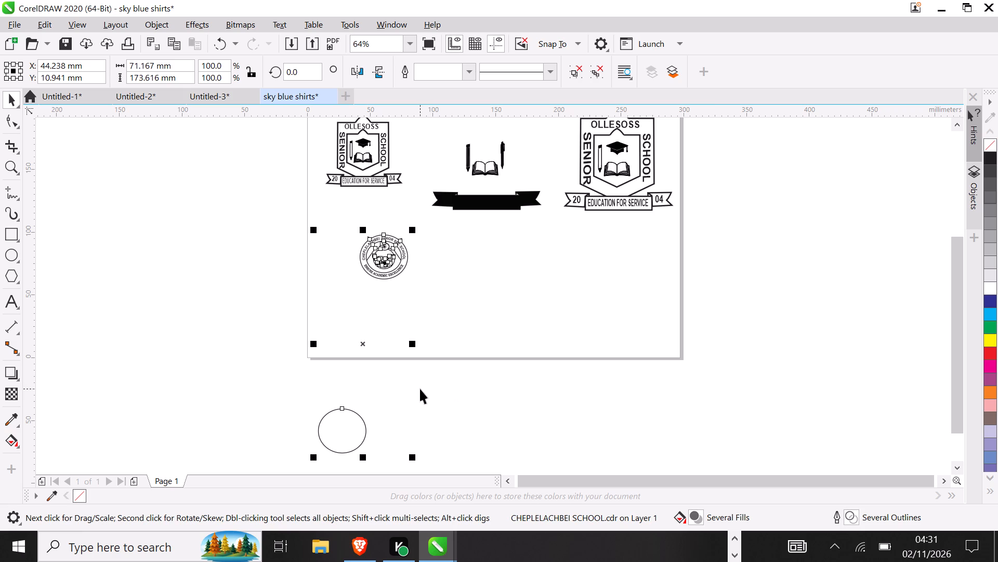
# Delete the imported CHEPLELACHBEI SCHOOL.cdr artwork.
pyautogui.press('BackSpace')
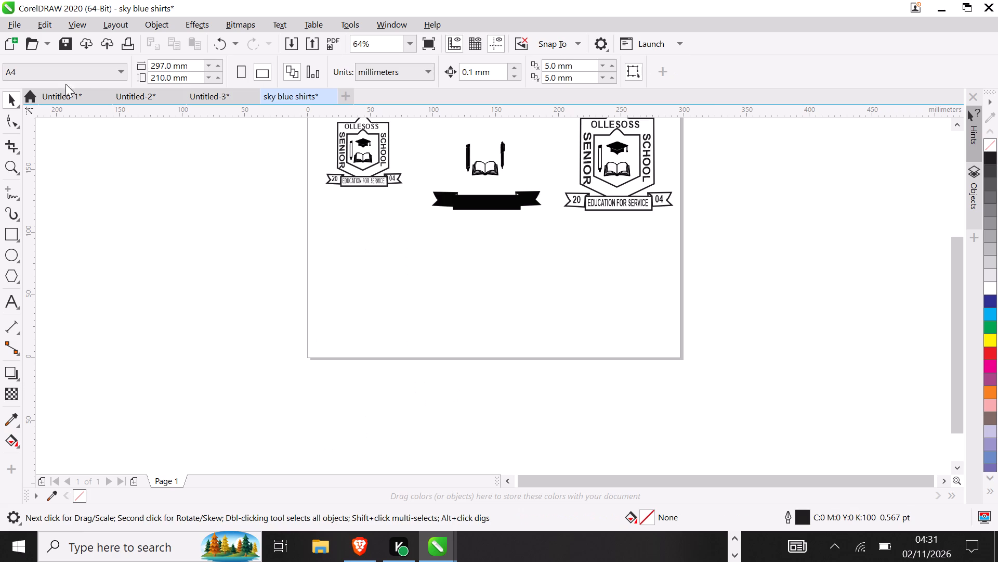
# Import CHEPLELACHBEI AND KIPy.cdr from Documents and place it below the existing crests at about 335 by 183 mm.
pyautogui.click(17, 29)
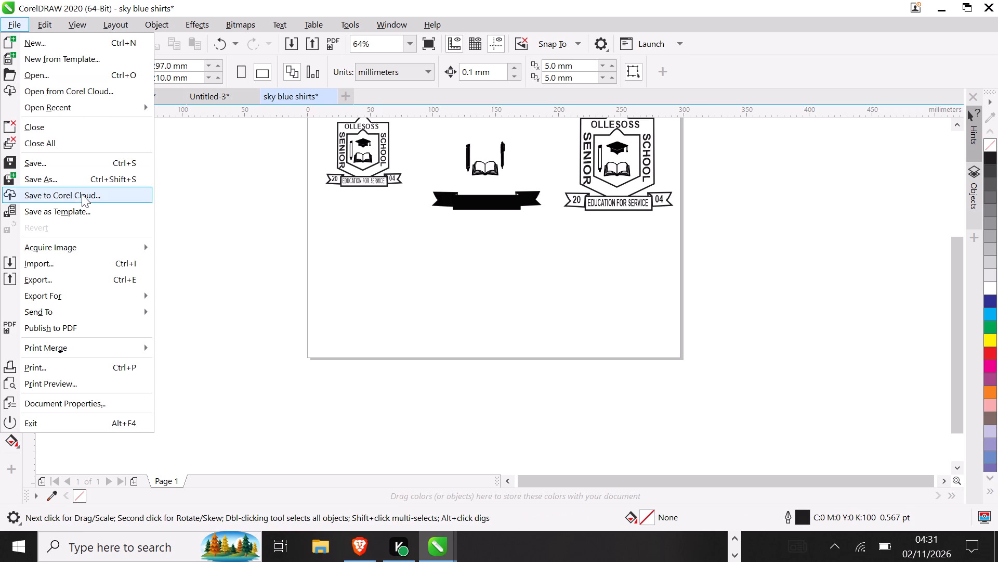
pyautogui.click(91, 262)
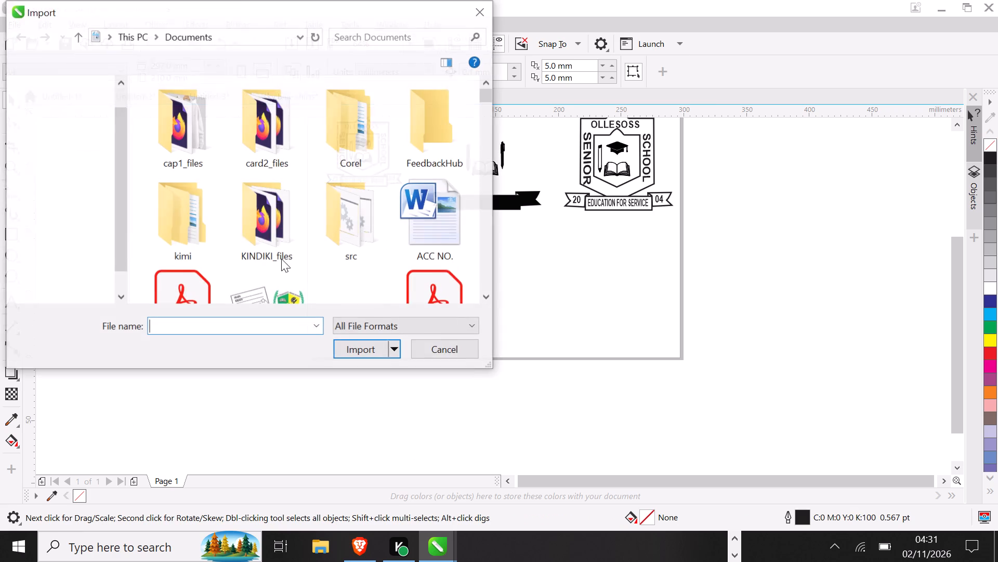
pyautogui.click(226, 321)
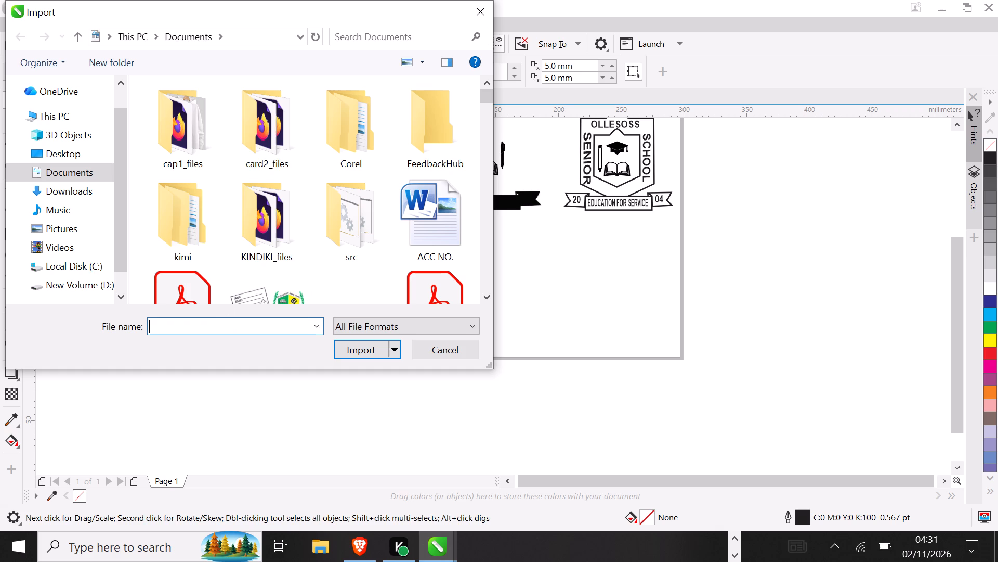
pyautogui.press('c')
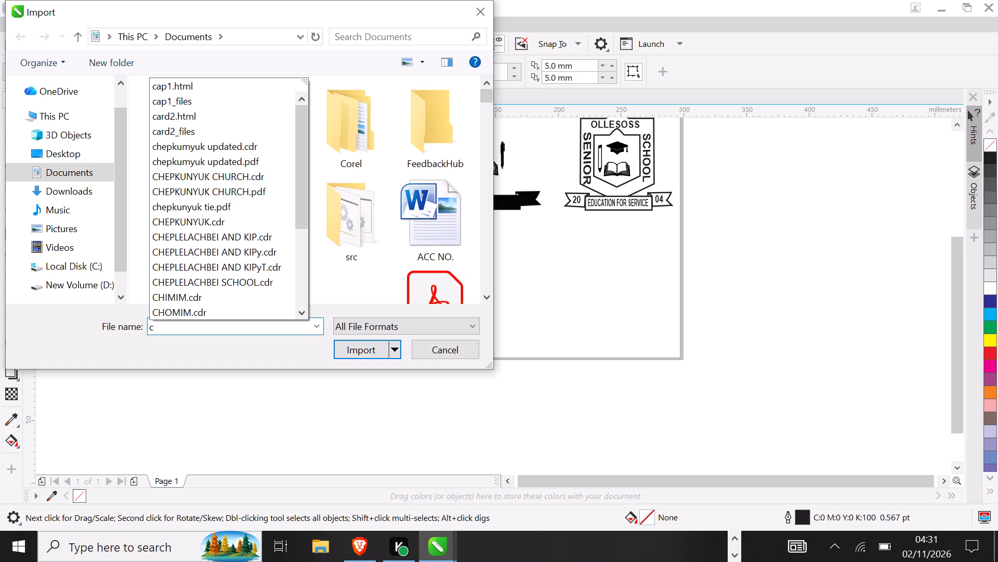
pyautogui.press('h')
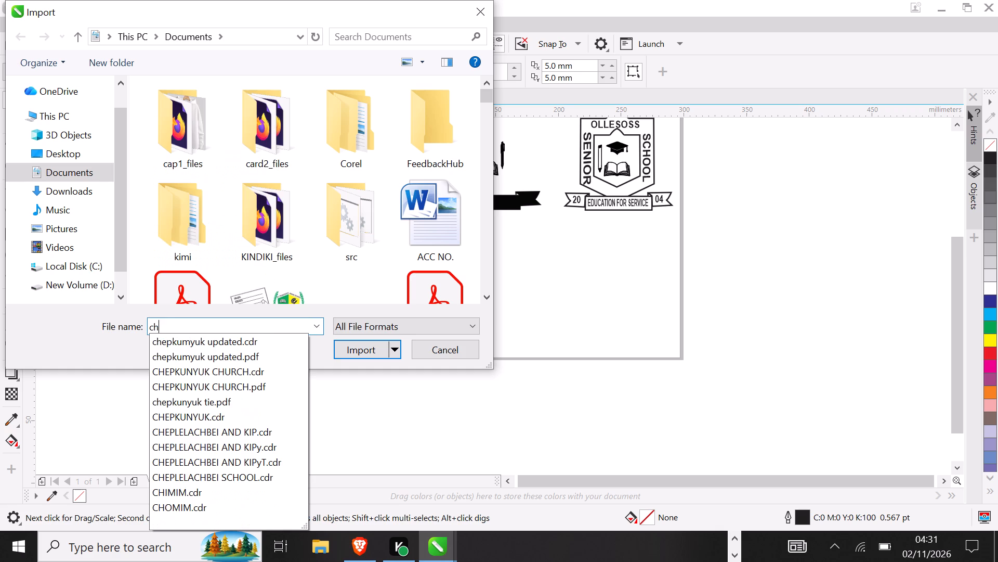
pyautogui.press('e')
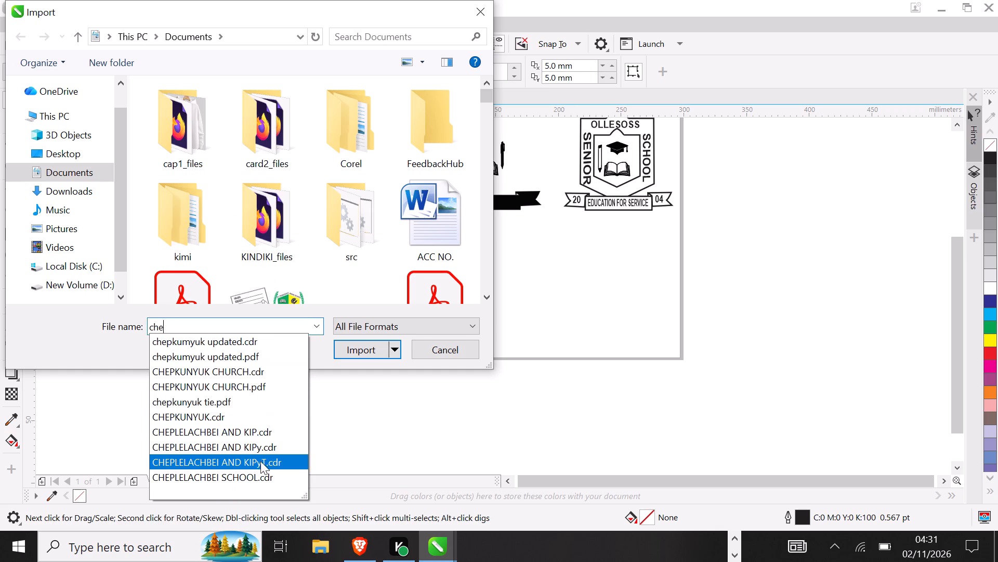
pyautogui.click(260, 448)
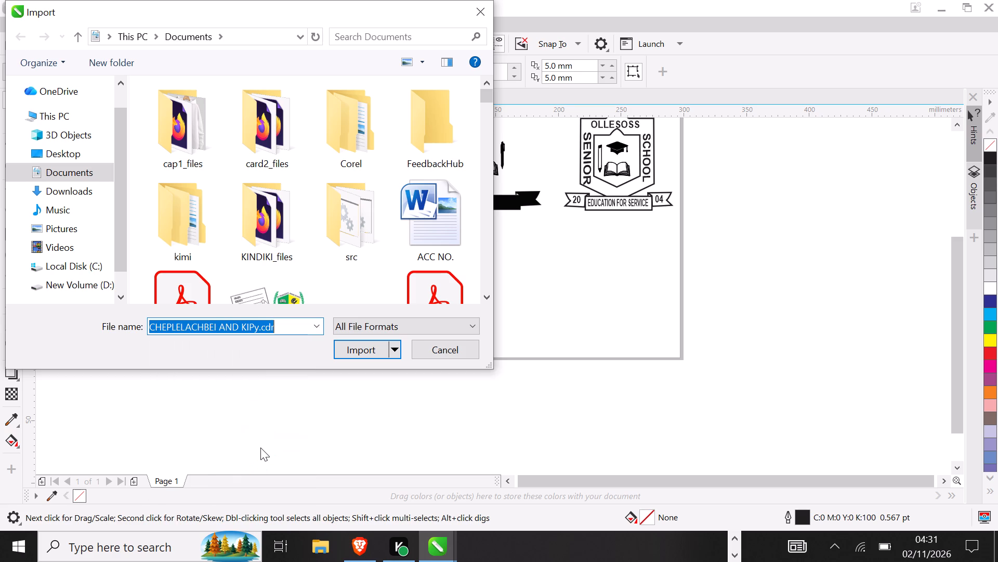
pyautogui.click(366, 352)
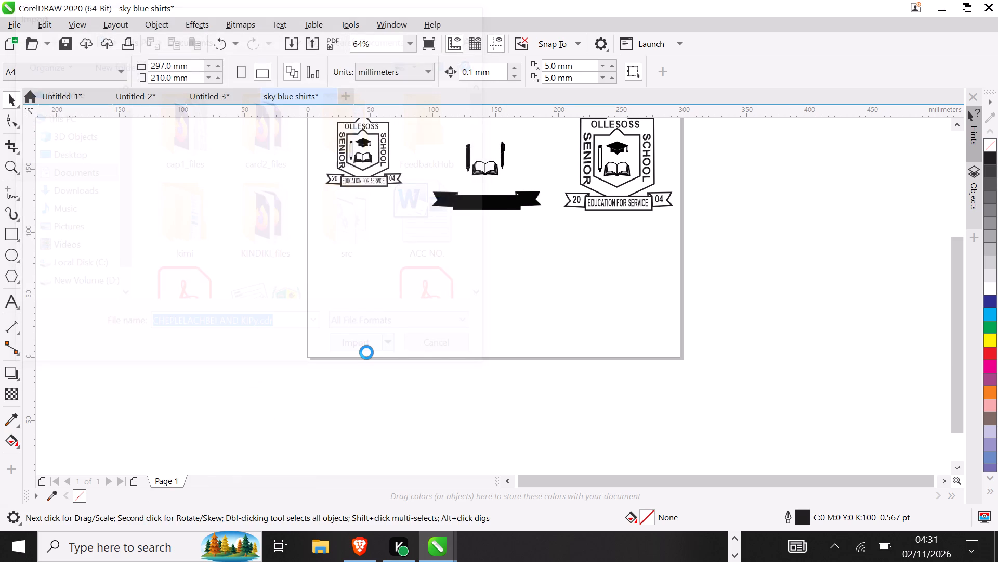
pyautogui.moveTo(300, 253); pyautogui.dragTo(923, 339)
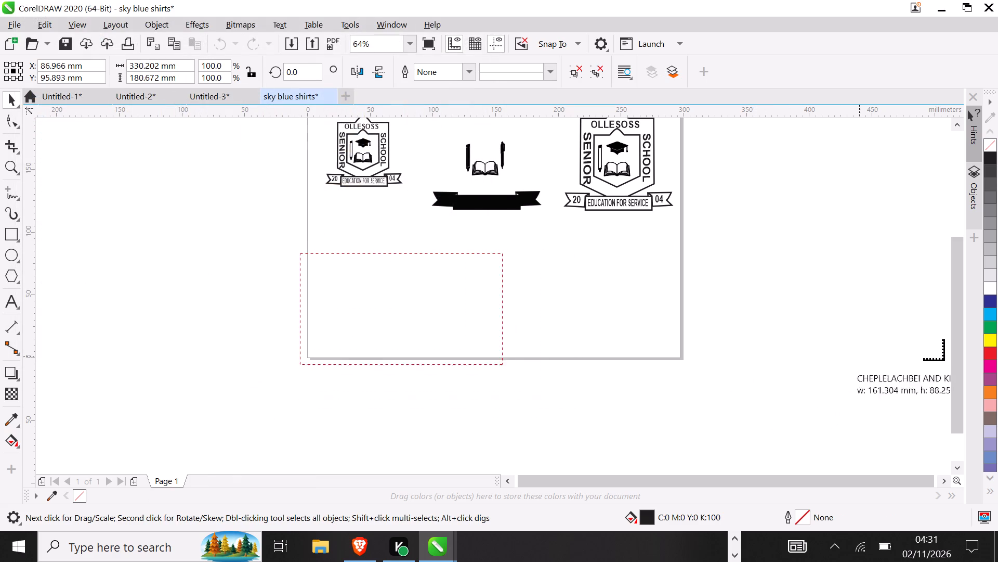
pyautogui.moveTo(923, 339); pyautogui.dragTo(836, 454)
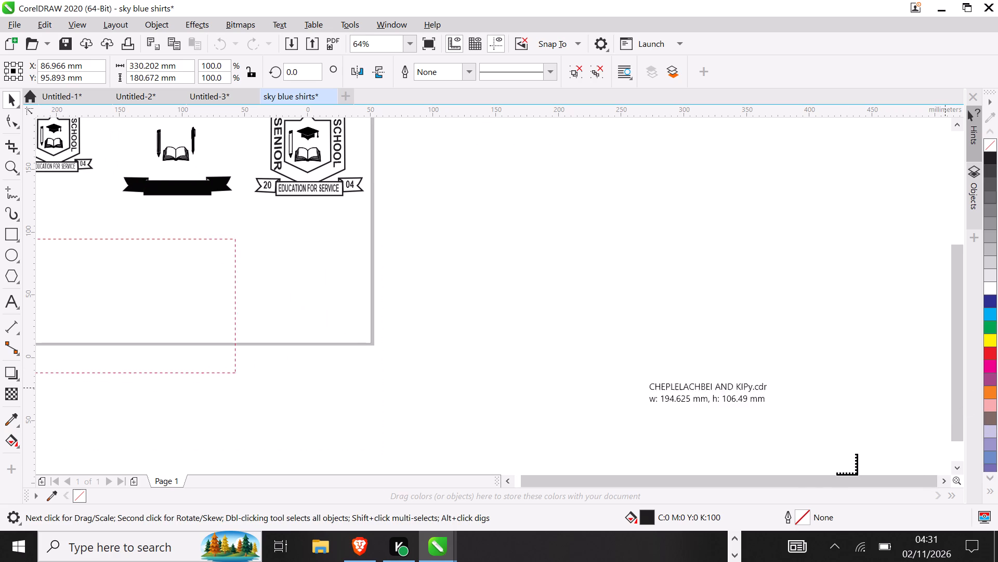
pyautogui.moveTo(836, 454); pyautogui.dragTo(814, 473)
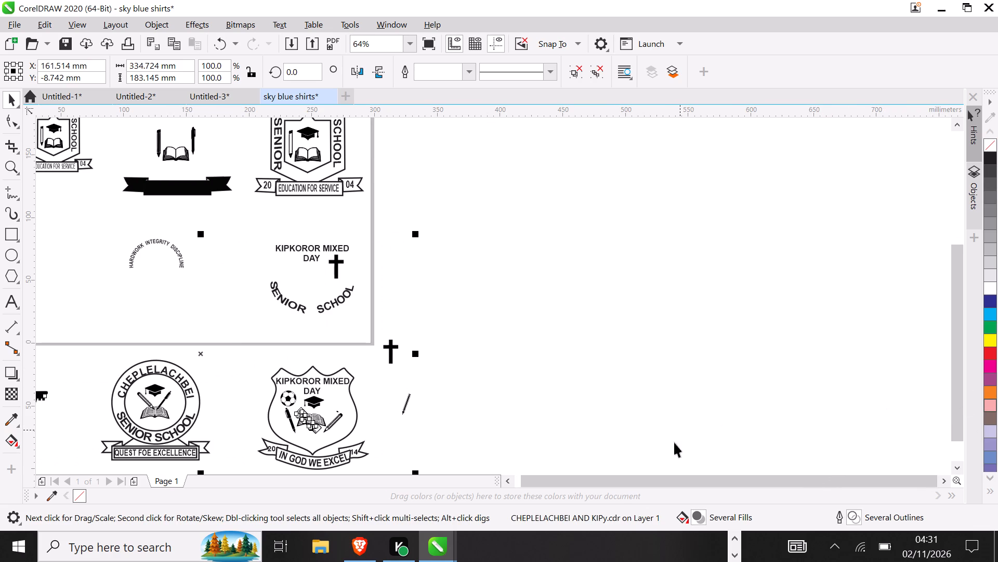
# Scale the imported CHEPLELACHBEI AND KIPy.cdr artwork down proportionally to about 81.7%, about 273 by 150 mm.
pyautogui.tripleClick(511, 484)
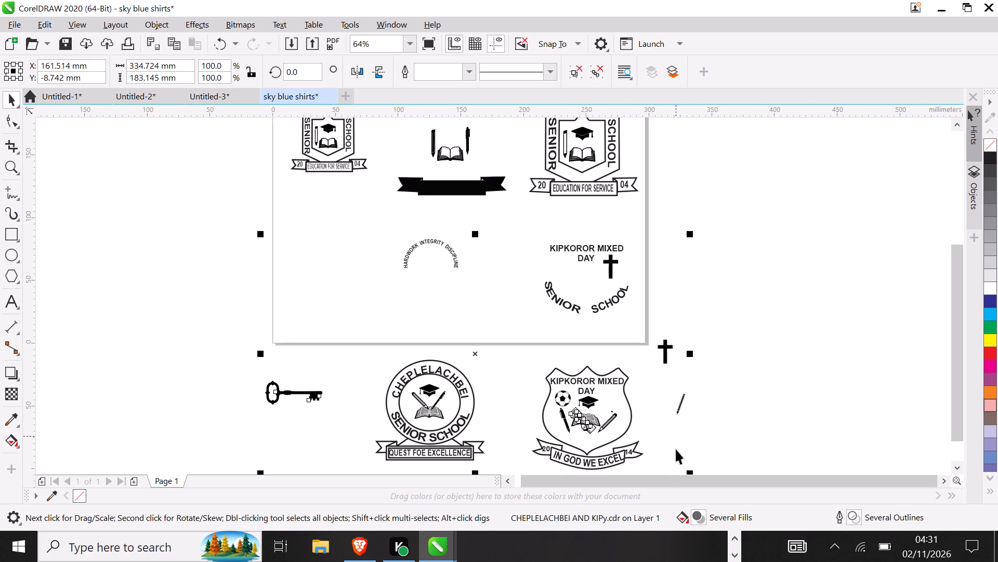
pyautogui.moveTo(688, 468); pyautogui.dragTo(666, 446)
pyautogui.click(592, 401)
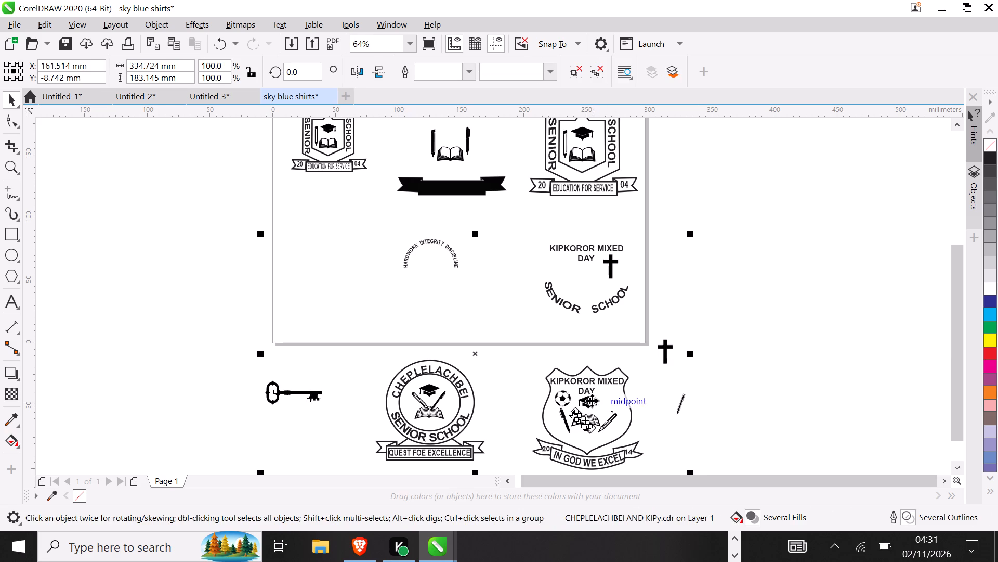
pyautogui.moveTo(691, 473); pyautogui.dragTo(663, 443)
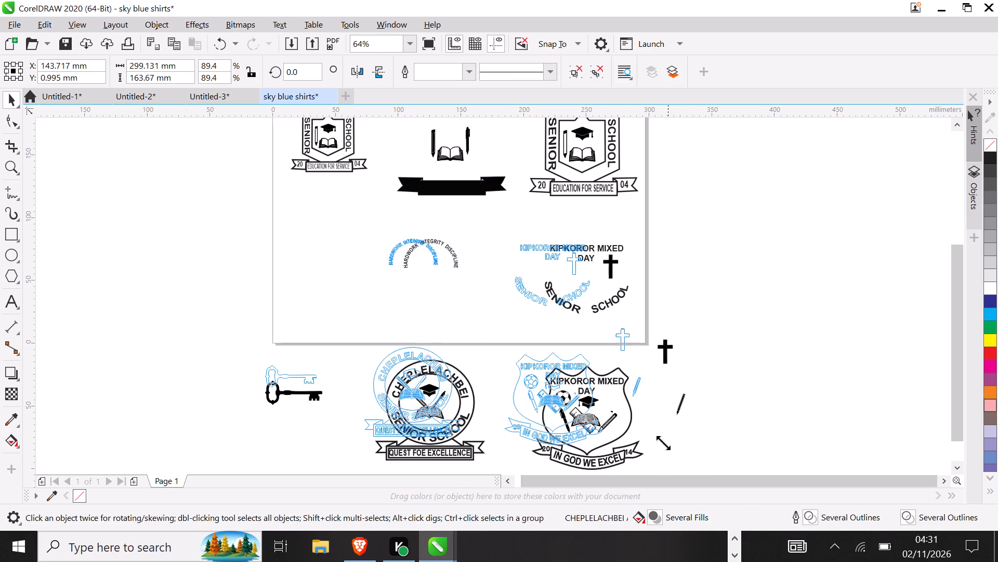
pyautogui.moveTo(663, 443); pyautogui.dragTo(631, 412)
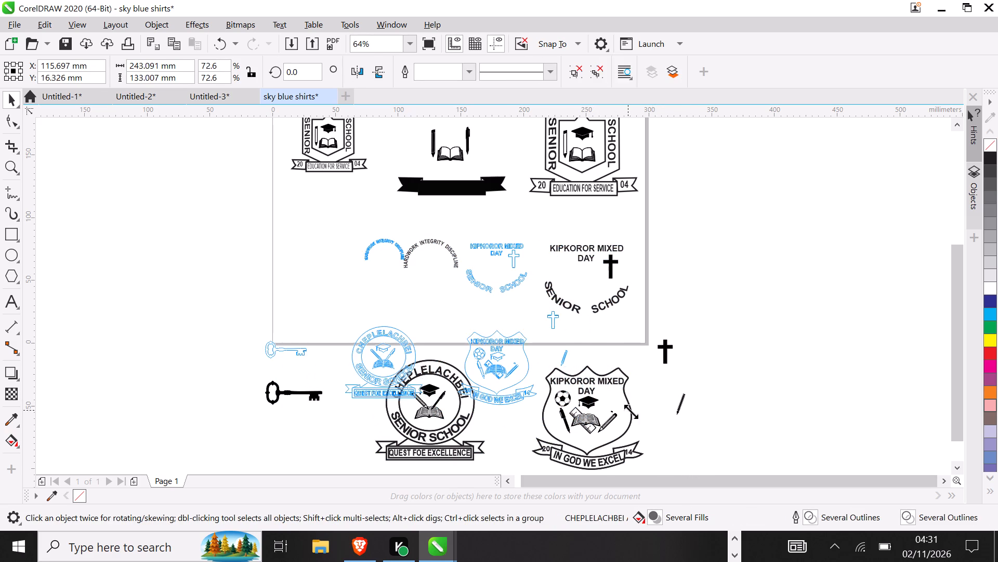
pyautogui.moveTo(631, 412); pyautogui.dragTo(688, 431)
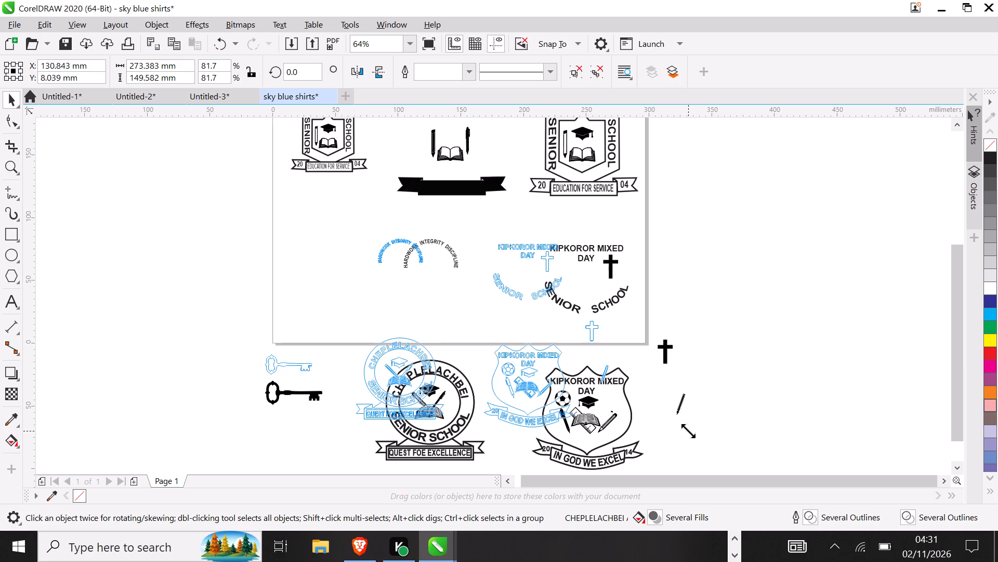
pyautogui.moveTo(688, 431); pyautogui.dragTo(690, 431)
pyautogui.click(813, 350)
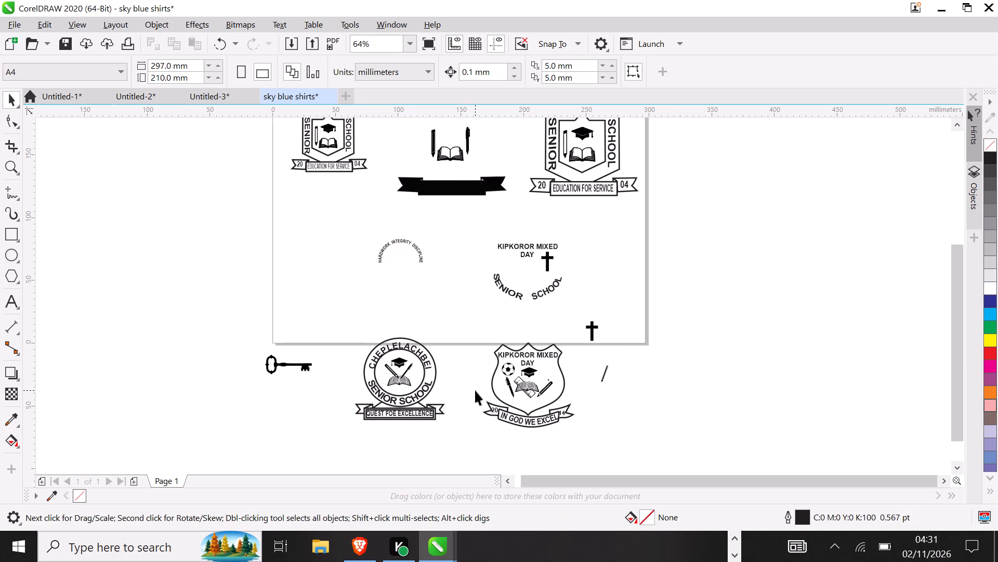
# Ungroup the imported artwork containing the Cheplelachbei and Kipkoror Mixed Day crests.
pyautogui.moveTo(246, 352); pyautogui.dragTo(348, 406)
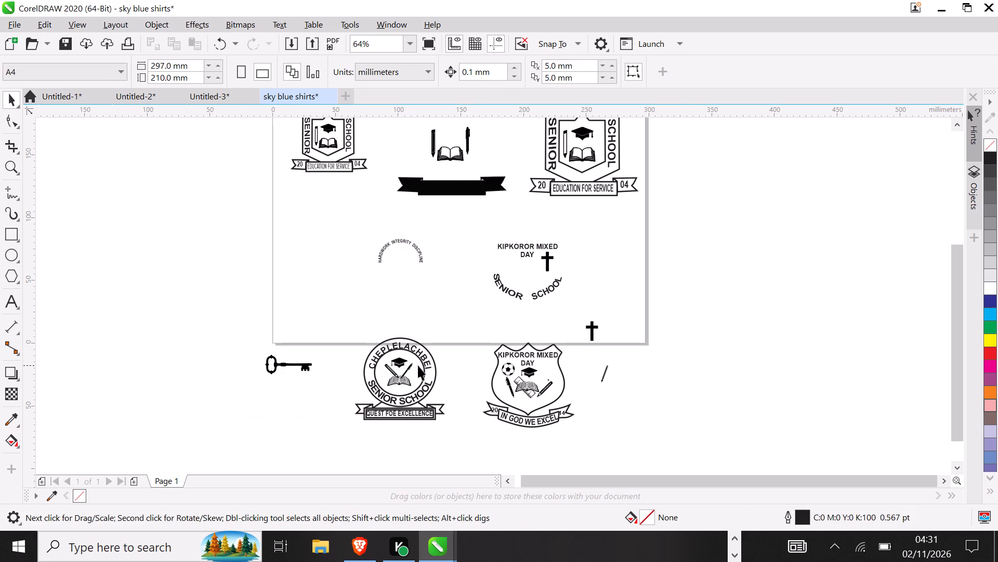
pyautogui.click(418, 365)
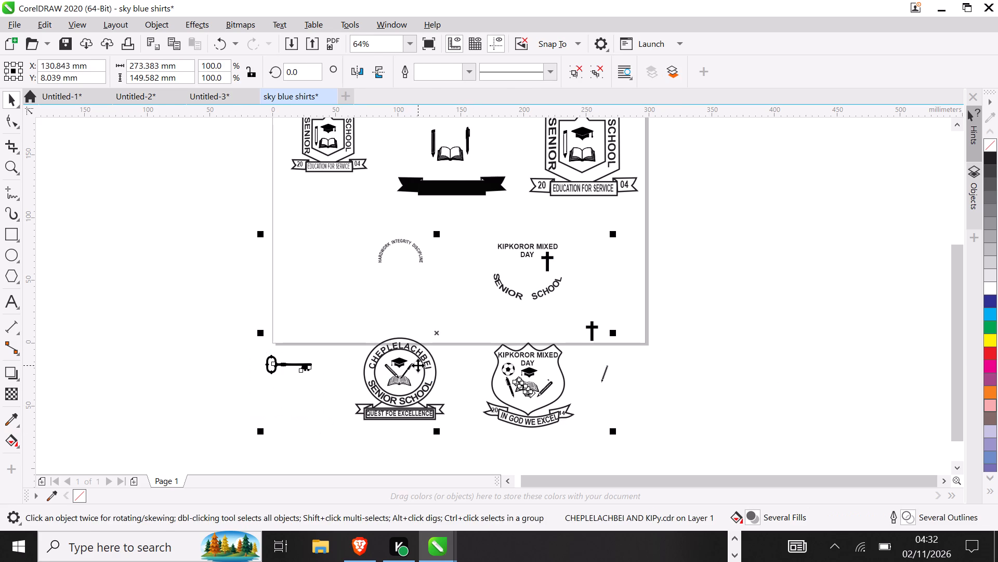
pyautogui.hotkey('ctrl', 'u')
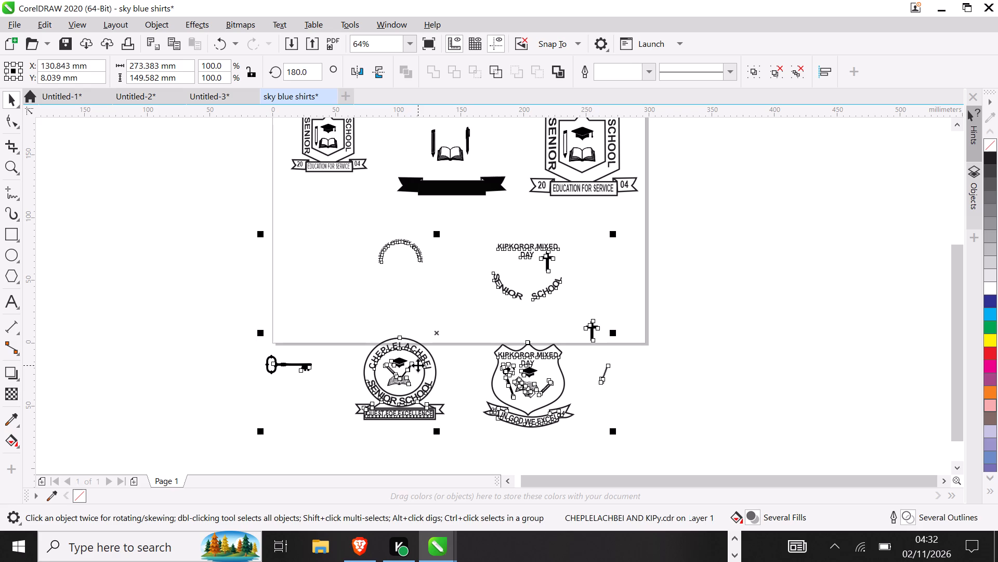
# Delete the loose key graphic, the stray cross on the page's lower edge and the small slanted stroke beside the Kipkoror crest.
pyautogui.click(650, 329)
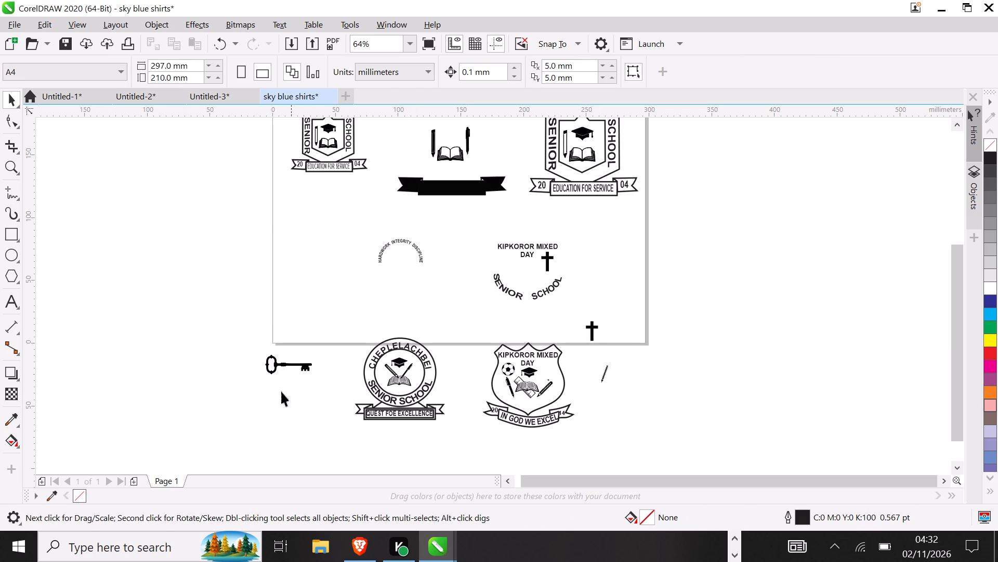
pyautogui.moveTo(234, 335); pyautogui.dragTo(338, 392)
pyautogui.press('BackSpace')
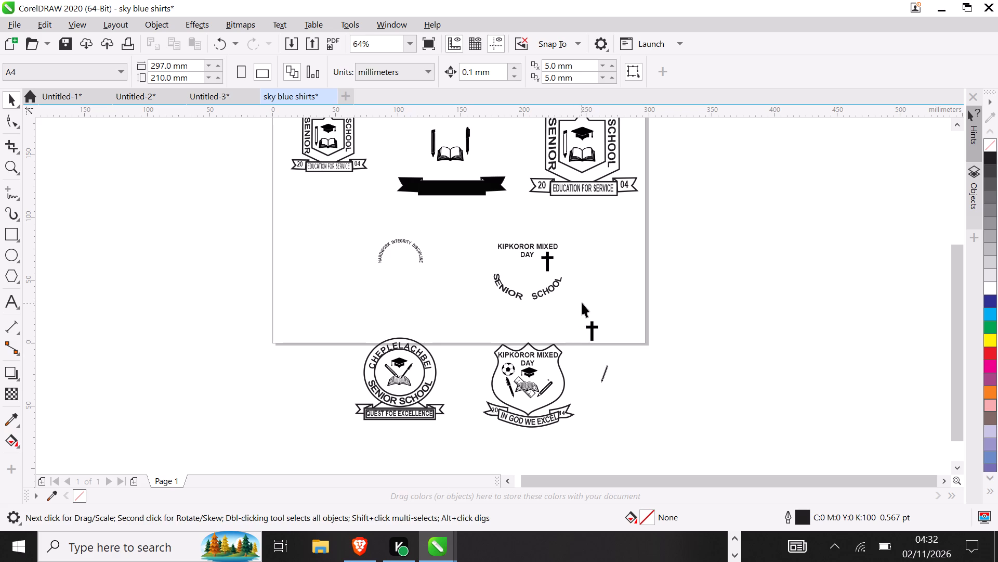
pyautogui.moveTo(582, 302); pyautogui.dragTo(632, 408)
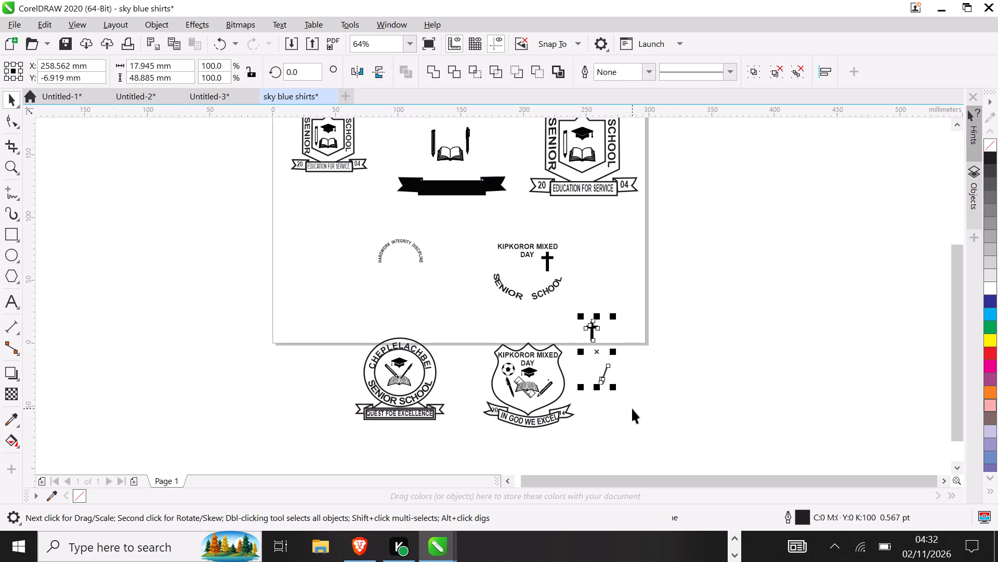
pyautogui.press('Return')
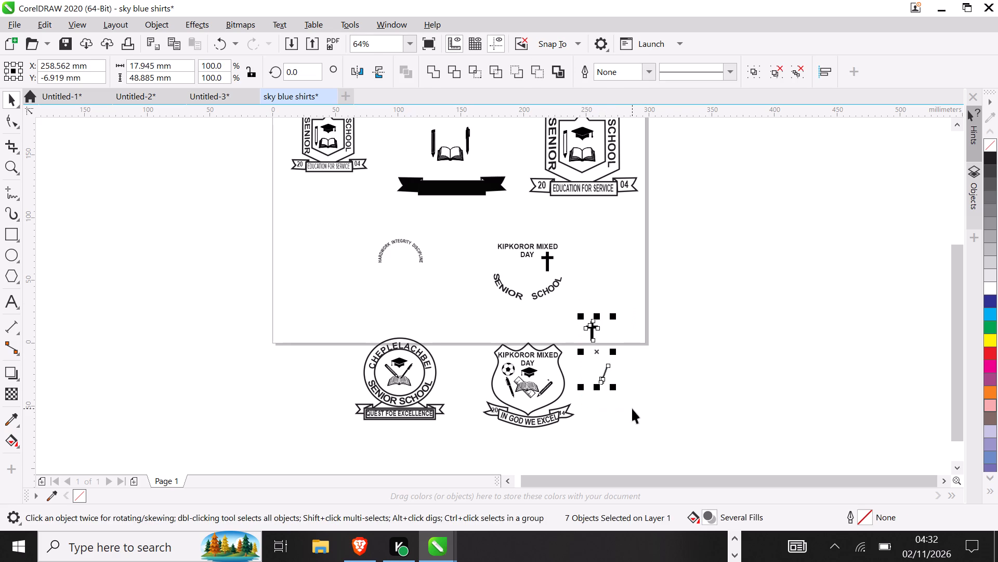
pyautogui.press('BackSpace')
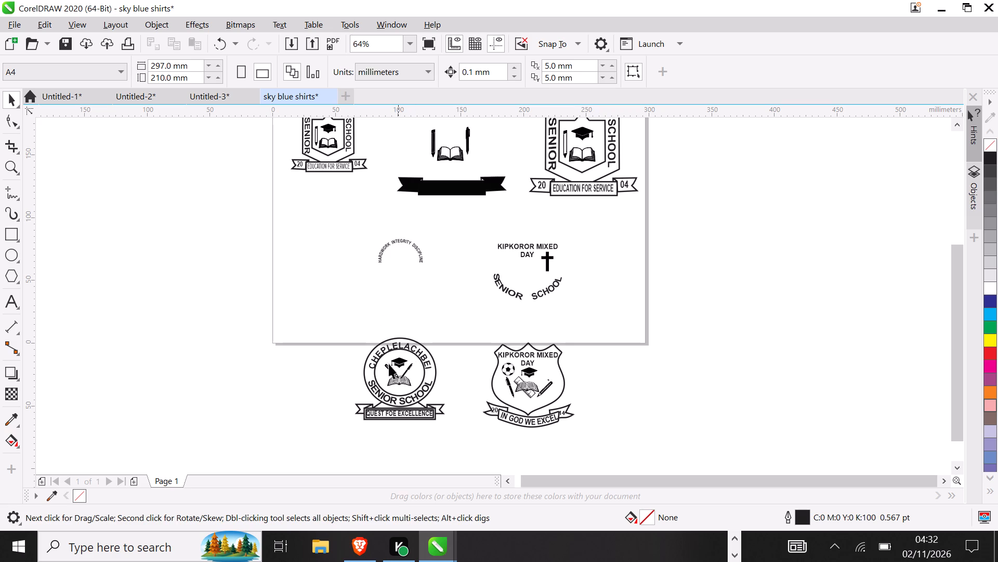
# Move the Cheplelachbei Senior School crest into the page's lower-left corner, centred at about X 38, Y 32 mm.
pyautogui.moveTo(323, 322); pyautogui.dragTo(445, 436)
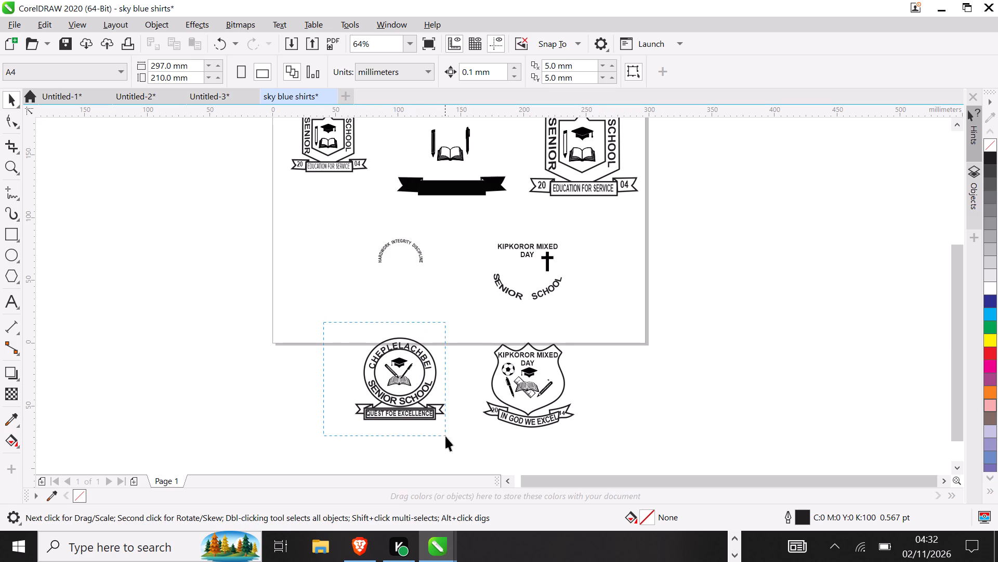
pyautogui.moveTo(445, 436); pyautogui.dragTo(483, 430)
pyautogui.moveTo(396, 376); pyautogui.dragTo(378, 360)
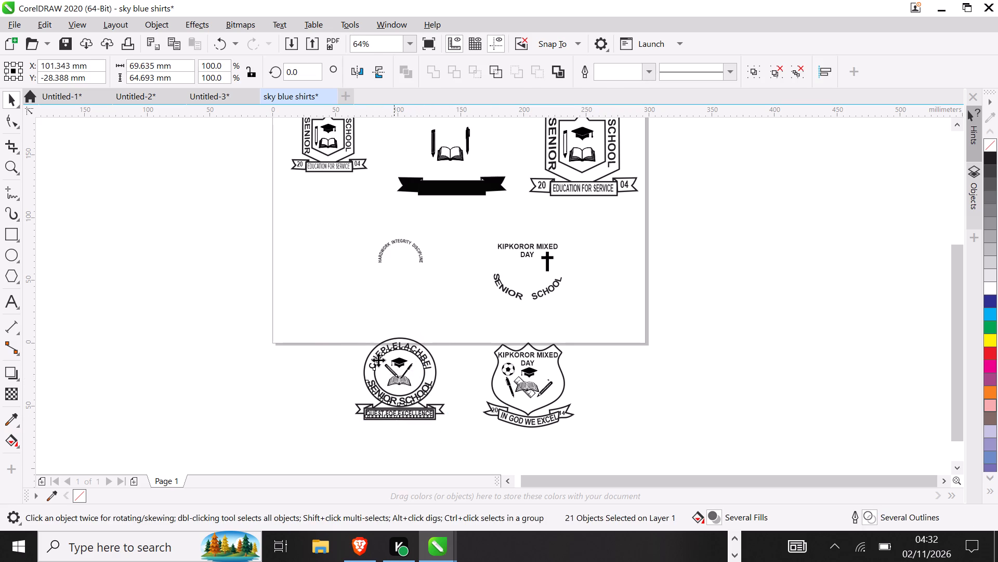
pyautogui.moveTo(378, 360); pyautogui.dragTo(313, 307)
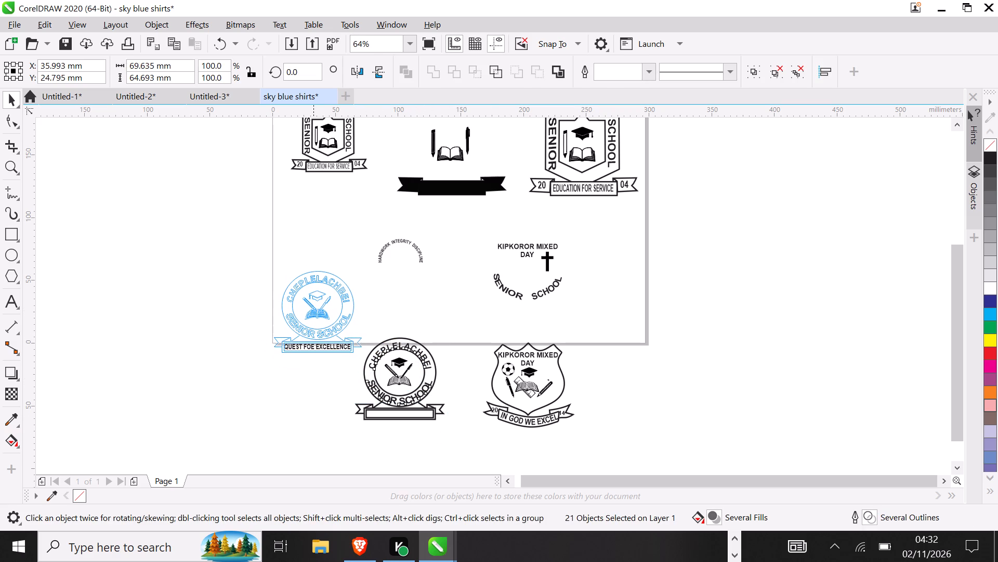
pyautogui.moveTo(313, 307); pyautogui.dragTo(316, 300)
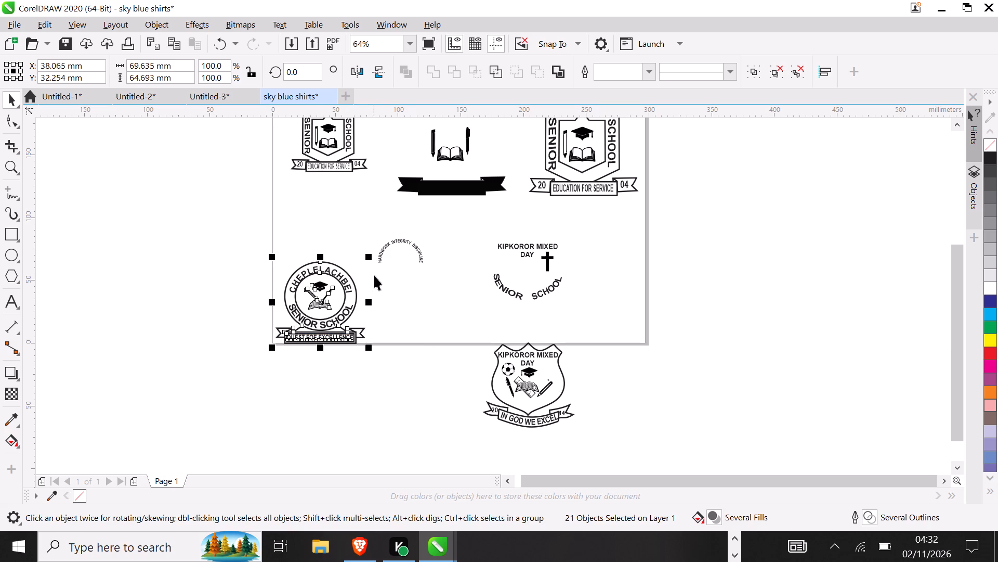
pyautogui.click(422, 394)
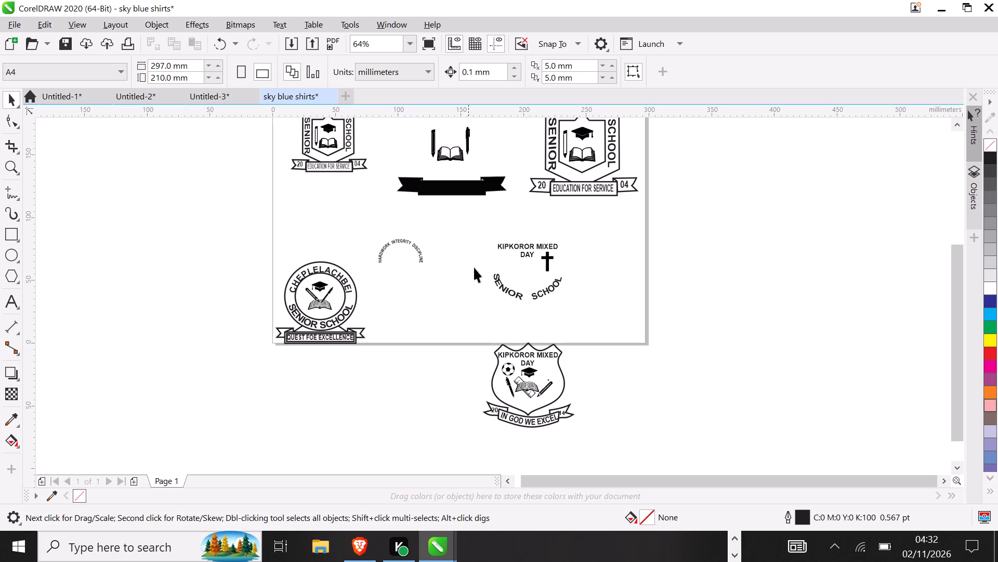
# Move the Kipkoror Mixed Day crest with its separate lettering and cross off the page, to about X 479, Y 59 mm.
pyautogui.moveTo(482, 223); pyautogui.dragTo(608, 459)
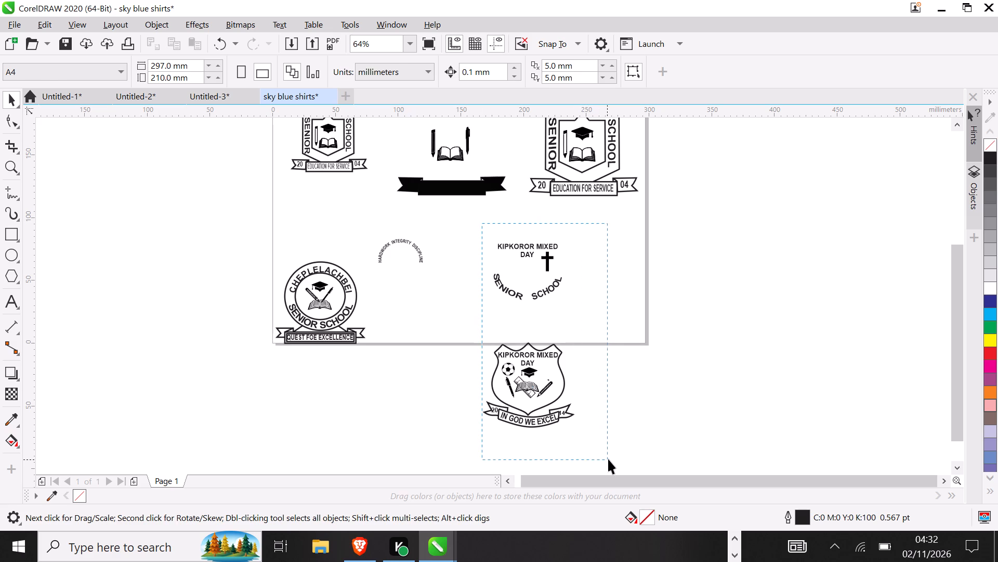
pyautogui.moveTo(608, 459); pyautogui.dragTo(609, 458)
pyautogui.moveTo(531, 331); pyautogui.dragTo(753, 319)
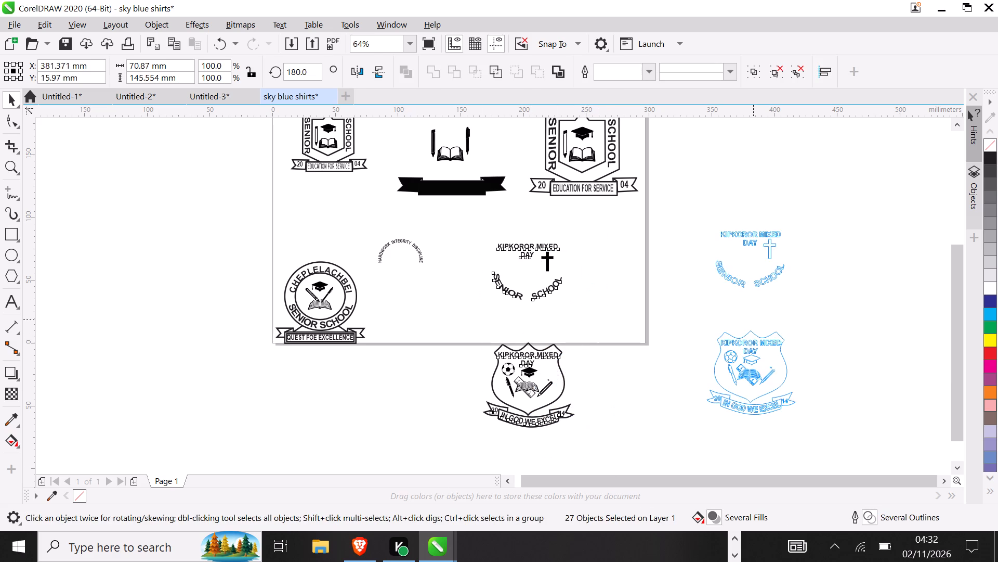
pyautogui.moveTo(753, 319); pyautogui.dragTo(876, 265)
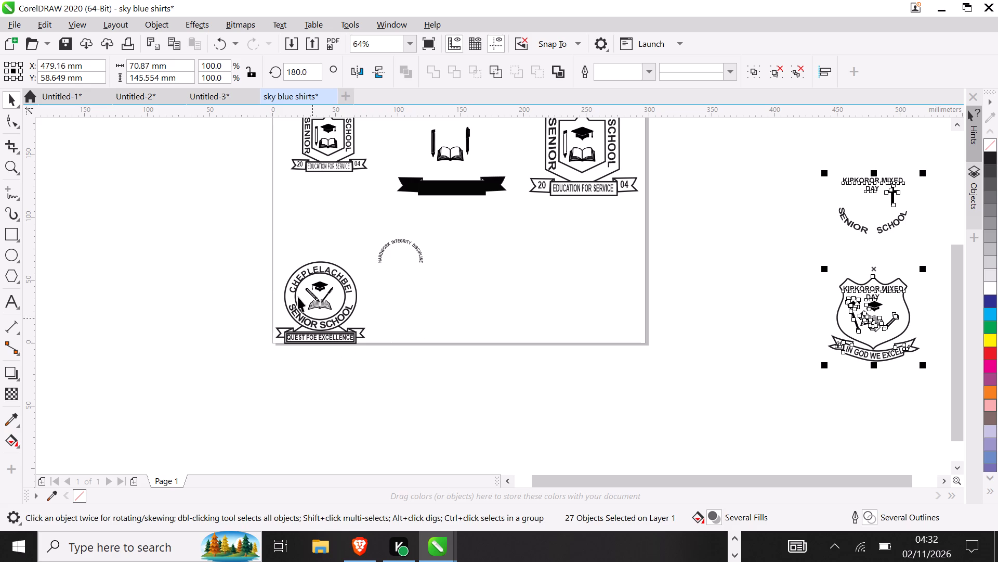
# Enlarge the Cheplelachbei crest together with the curved HARDWORK INTEGRITY DISCIPLINE text proportionally to about 160 by 114 mm overall.
pyautogui.moveTo(255, 259); pyautogui.dragTo(266, 330)
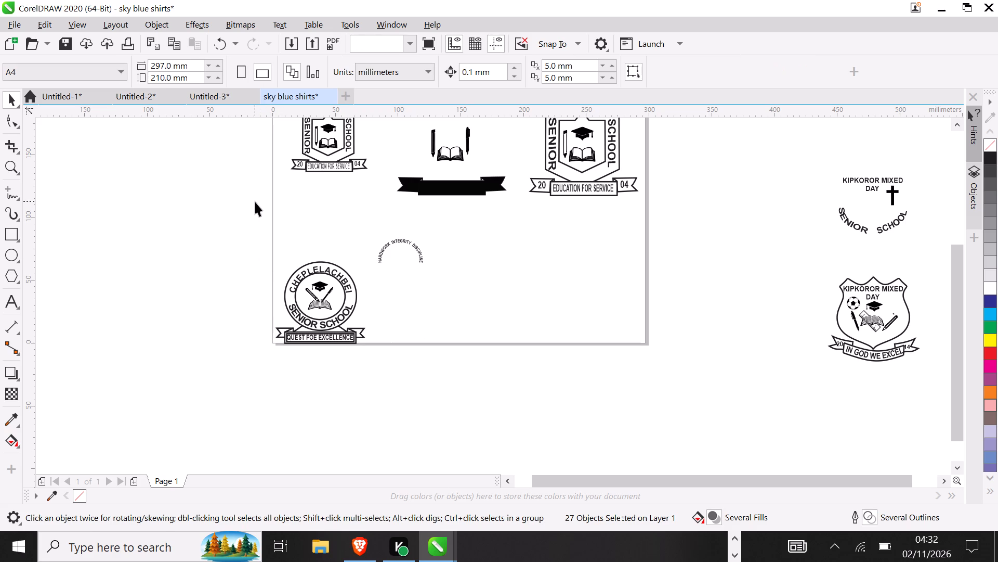
pyautogui.moveTo(255, 201); pyautogui.dragTo(454, 395)
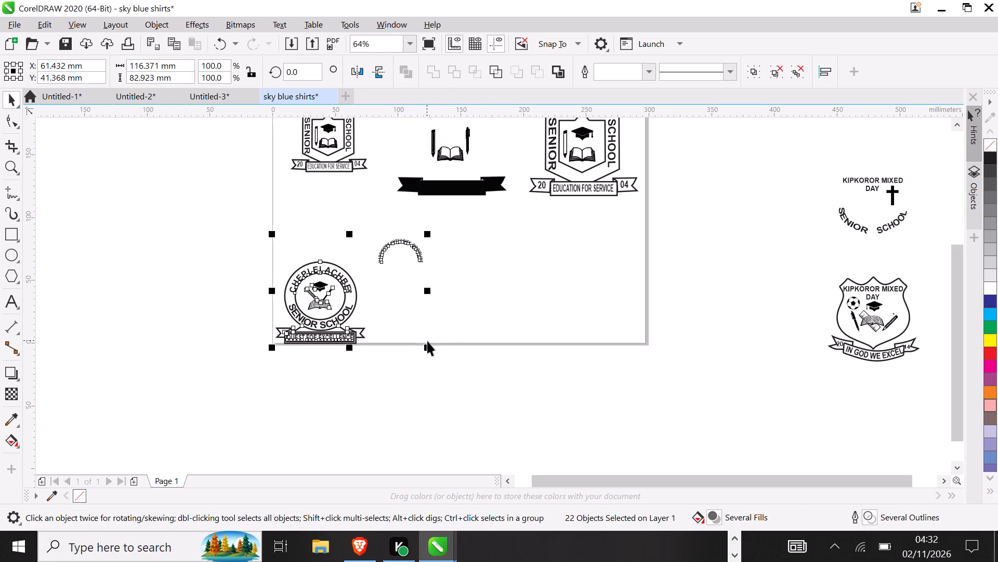
pyautogui.moveTo(427, 347); pyautogui.dragTo(556, 439)
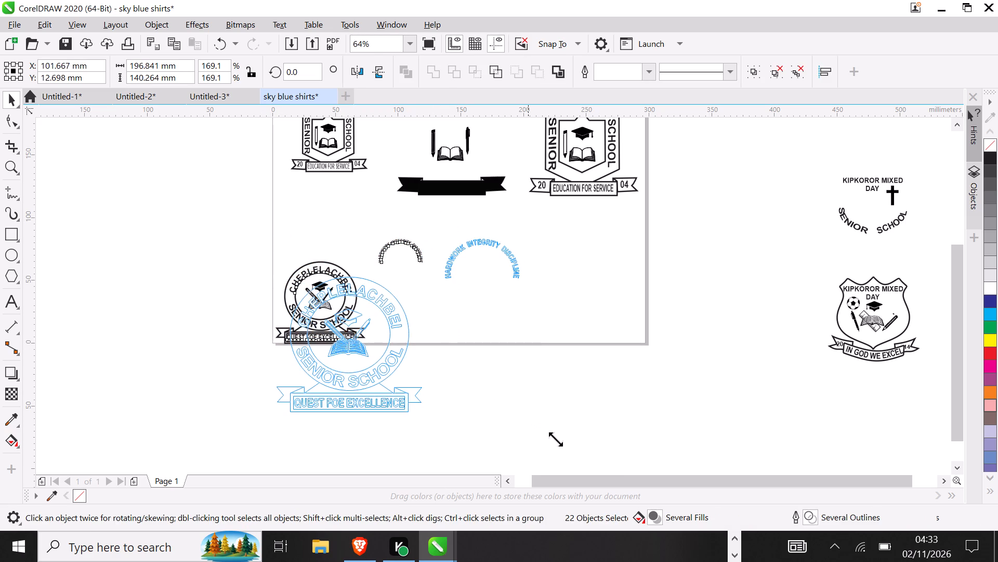
pyautogui.moveTo(556, 439); pyautogui.dragTo(509, 421)
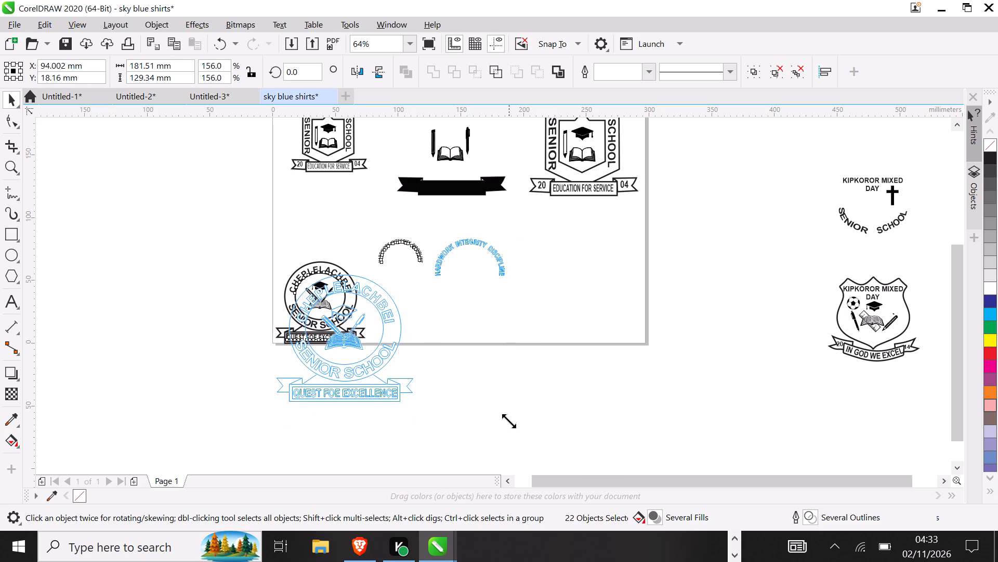
pyautogui.moveTo(509, 421); pyautogui.dragTo(492, 420)
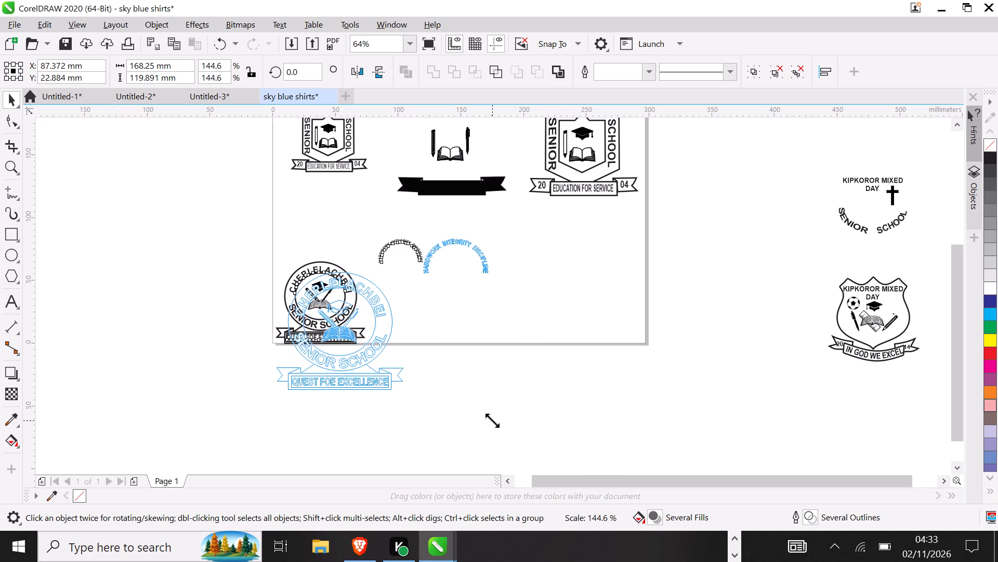
pyautogui.moveTo(492, 420); pyautogui.dragTo(483, 418)
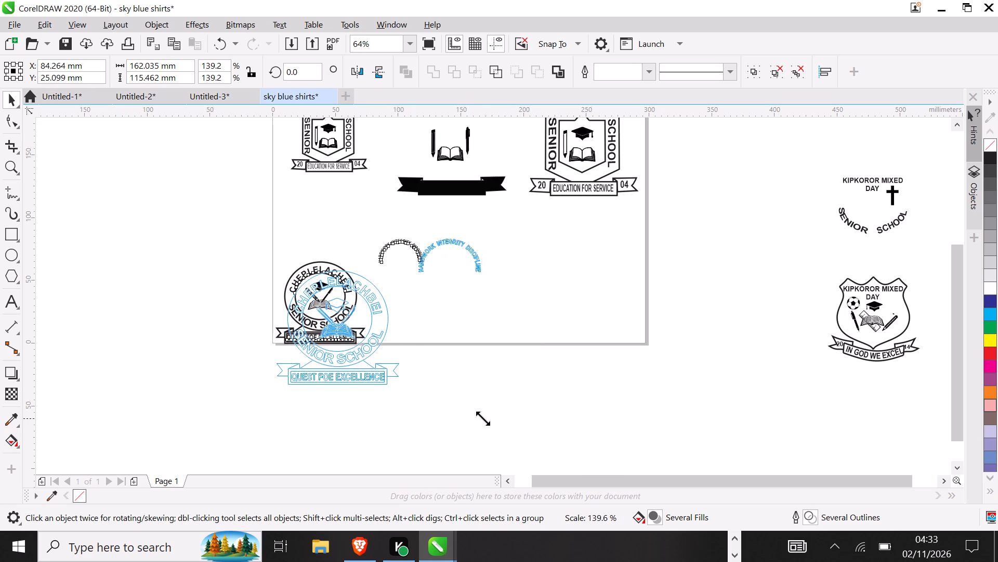
pyautogui.moveTo(483, 418); pyautogui.dragTo(482, 417)
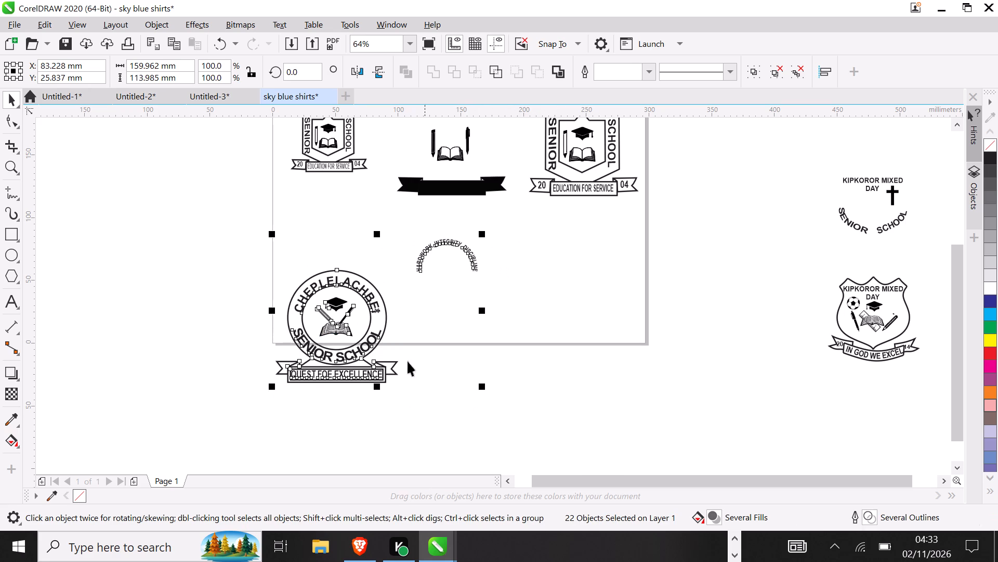
# Scale the Cheplelachbei crest and curved HARDWORK INTEGRITY DISCIPLINE text down together proportionally to about 148 by 106 mm overall.
pyautogui.click(271, 273)
pyautogui.moveTo(251, 251); pyautogui.dragTo(398, 408)
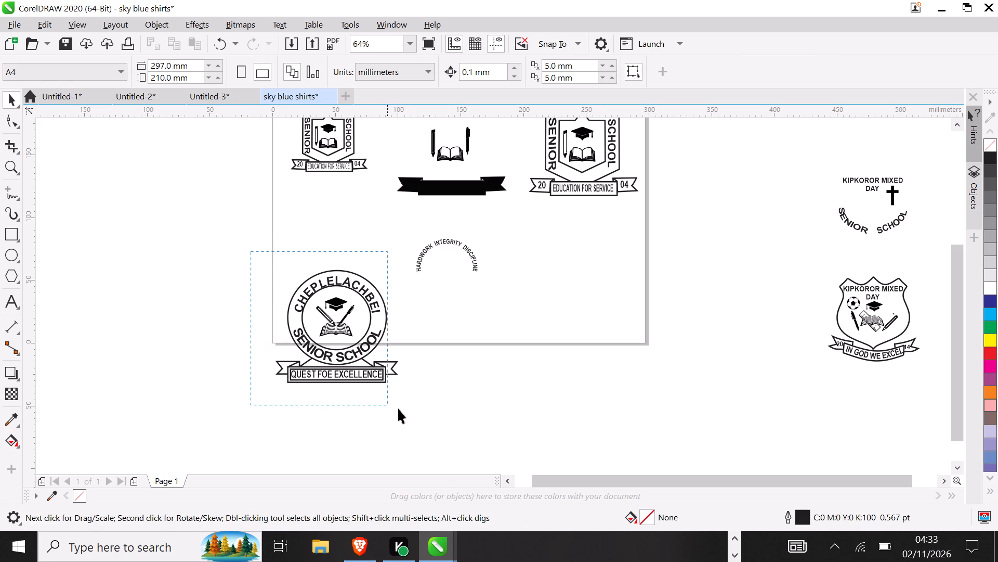
pyautogui.moveTo(398, 408); pyautogui.dragTo(406, 425)
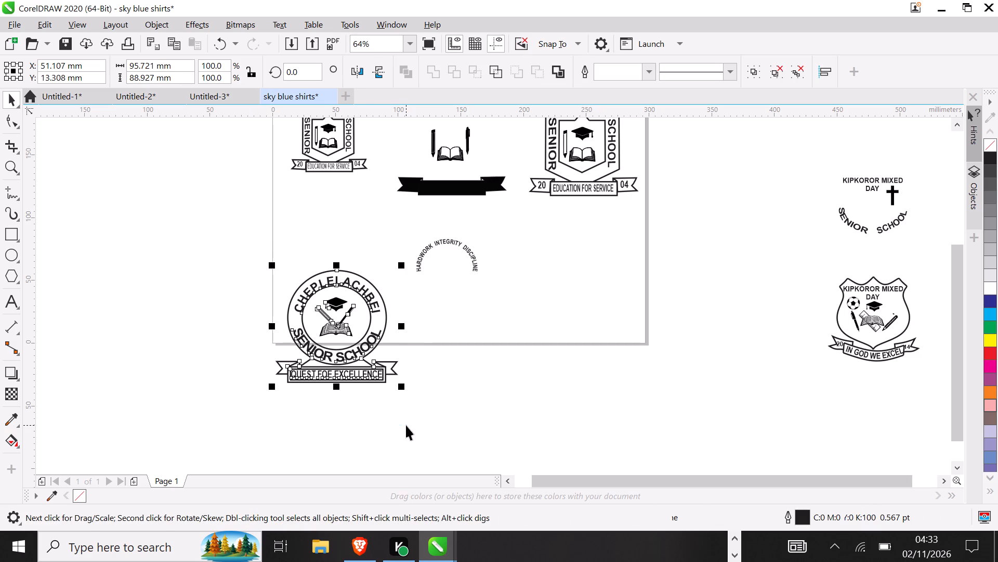
pyautogui.moveTo(256, 227); pyautogui.dragTo(515, 431)
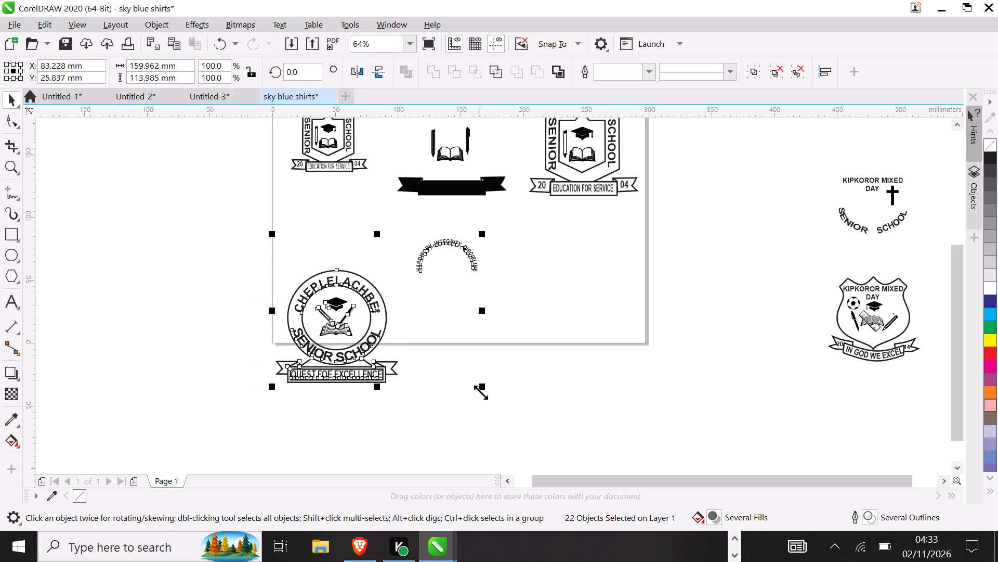
pyautogui.moveTo(482, 391); pyautogui.dragTo(473, 385)
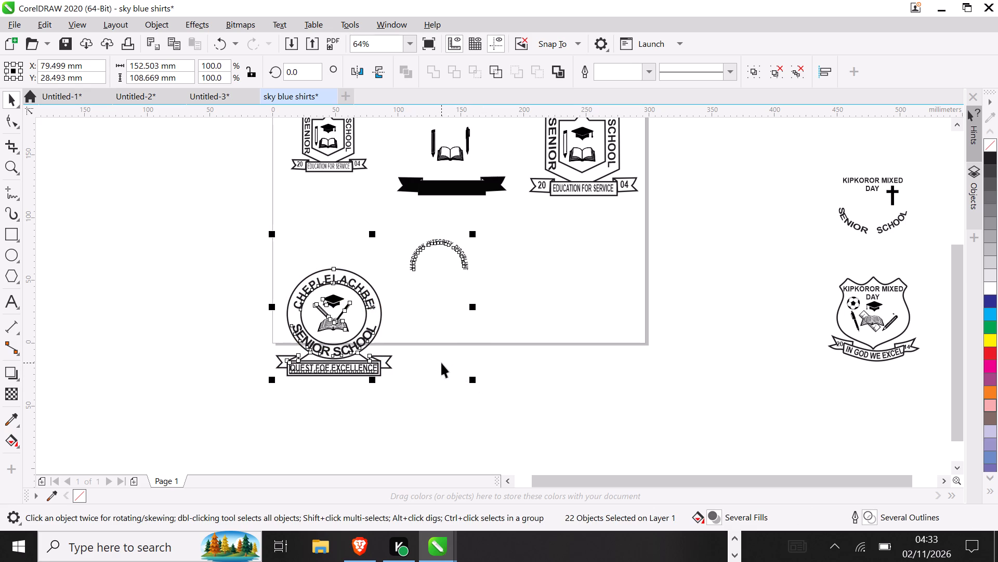
pyautogui.moveTo(471, 380); pyautogui.dragTo(467, 378)
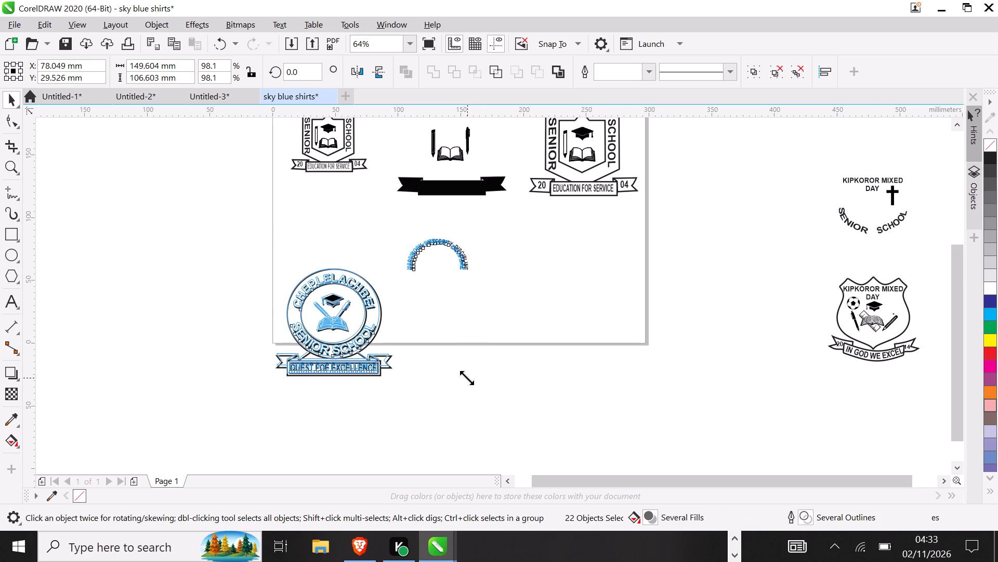
pyautogui.moveTo(467, 378); pyautogui.dragTo(466, 376)
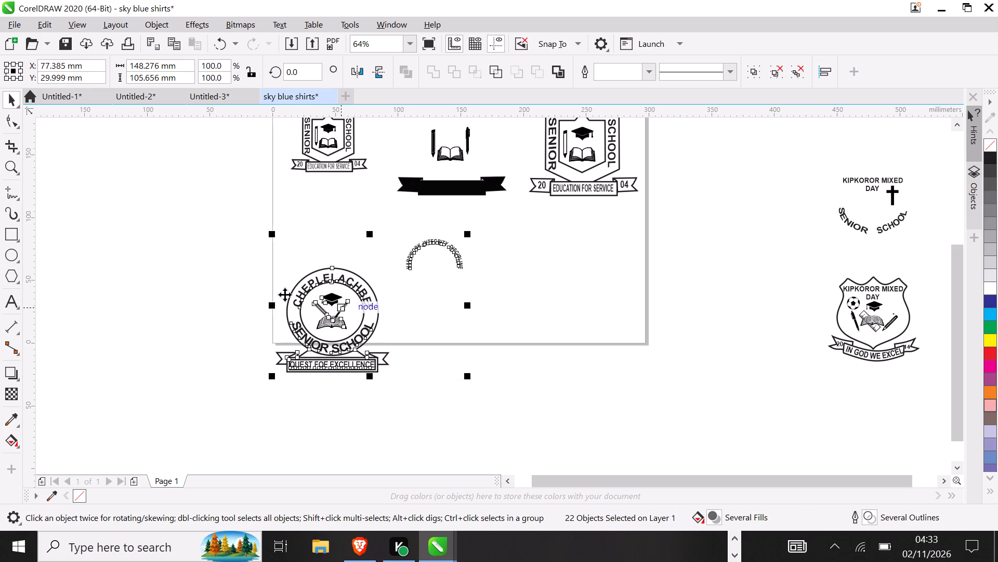
# Move the Cheplelachbei crest up inside the page, below the smaller OLLESOSS crest, centred at about X 52, Y 71 mm.
pyautogui.click(242, 285)
pyautogui.moveTo(260, 257); pyautogui.dragTo(375, 367)
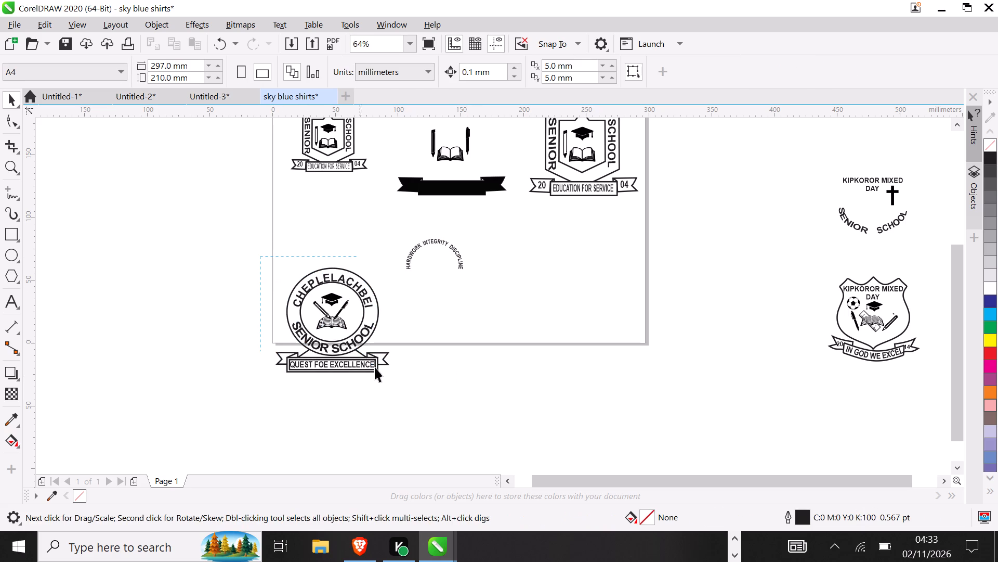
pyautogui.moveTo(375, 367); pyautogui.dragTo(428, 391)
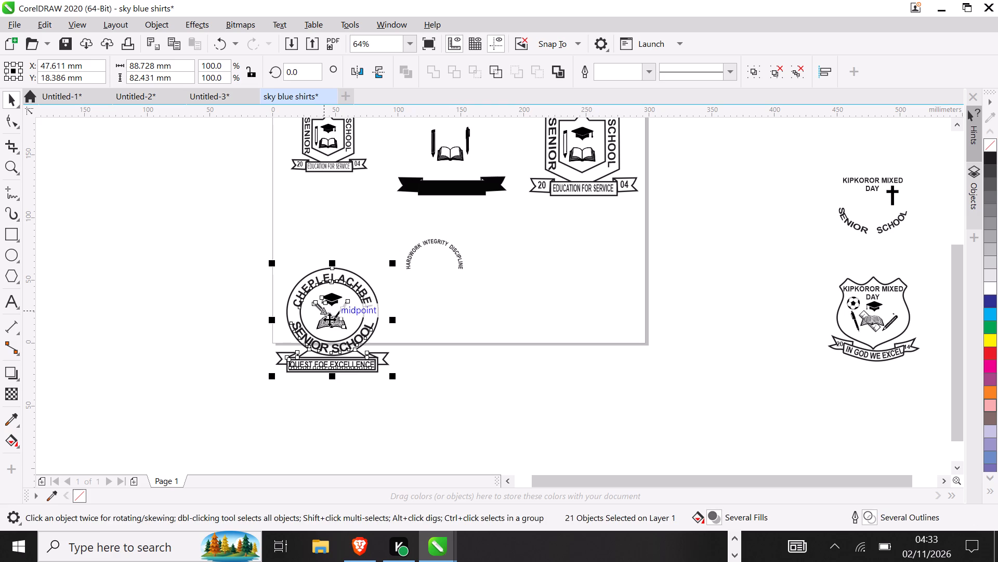
pyautogui.moveTo(333, 321); pyautogui.dragTo(339, 255)
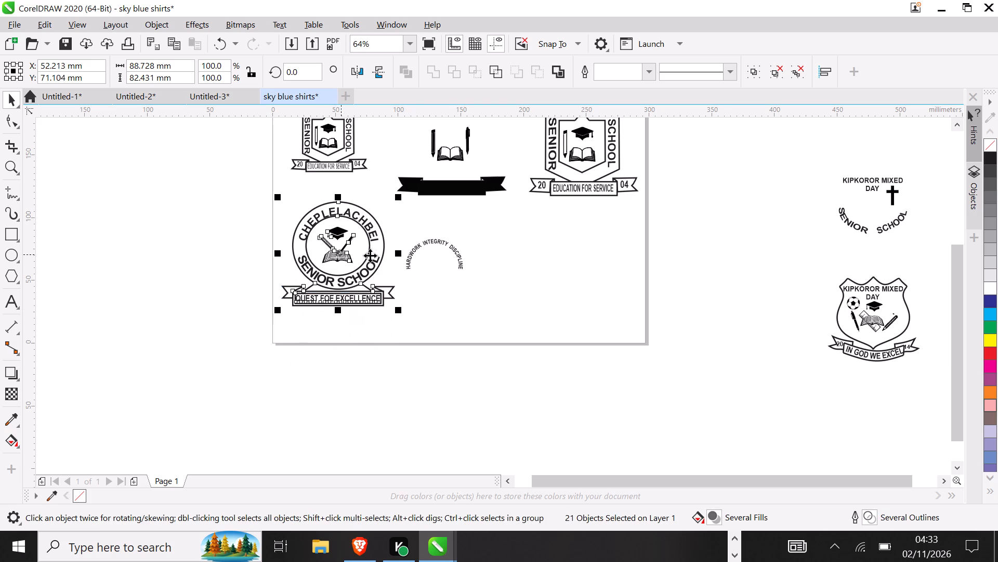
# Move the curved HARDWORK INTEGRITY DISCIPLINE text further away from the Cheplelachbei crest, centred at about X 152, Y 70 mm.
pyautogui.moveTo(398, 223); pyautogui.dragTo(490, 284)
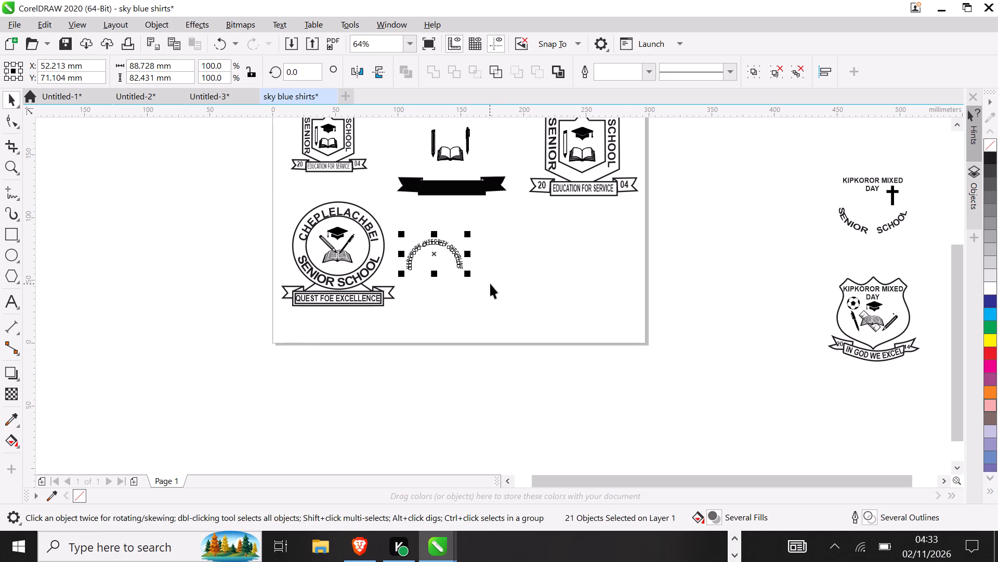
pyautogui.moveTo(432, 249); pyautogui.dragTo(465, 262)
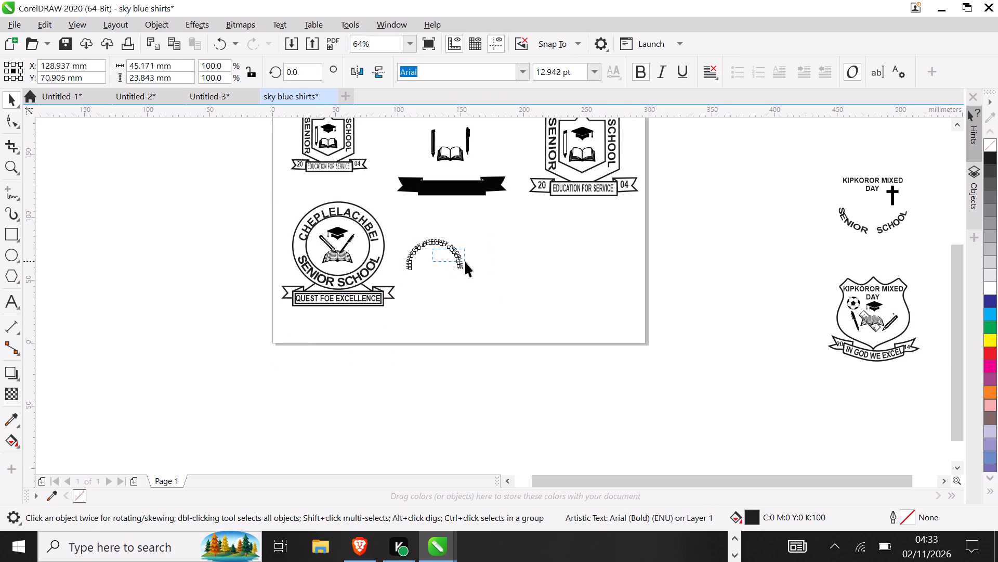
pyautogui.moveTo(465, 262); pyautogui.dragTo(465, 262)
pyautogui.moveTo(398, 215); pyautogui.dragTo(494, 300)
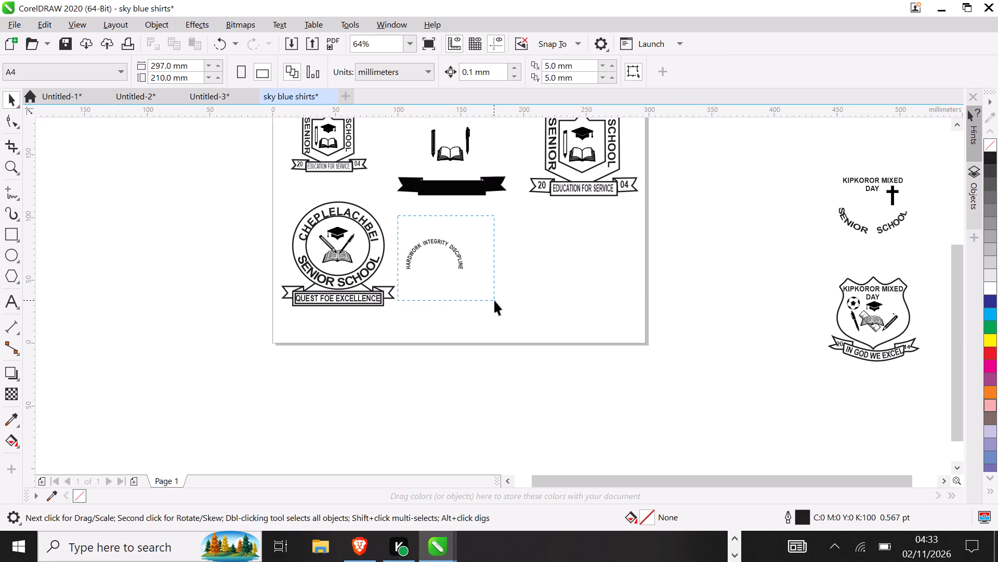
pyautogui.moveTo(494, 300); pyautogui.dragTo(494, 300)
pyautogui.moveTo(436, 250); pyautogui.dragTo(458, 254)
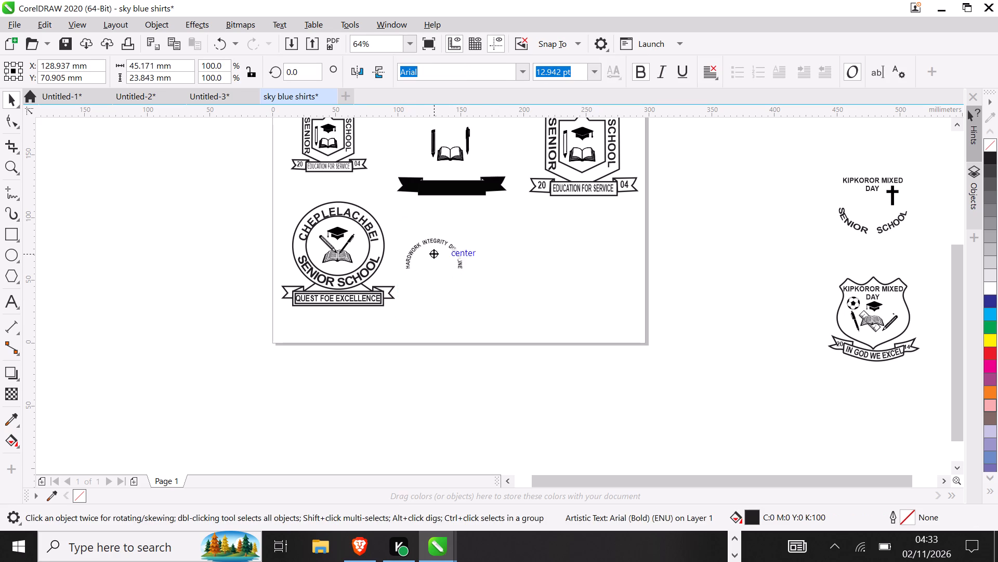
pyautogui.moveTo(458, 254); pyautogui.dragTo(463, 254)
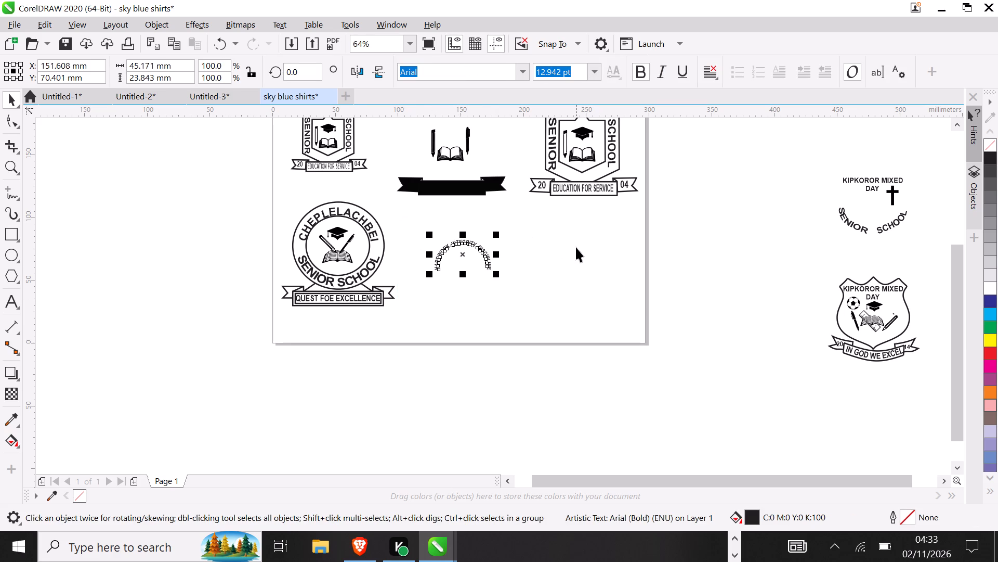
pyautogui.click(481, 252)
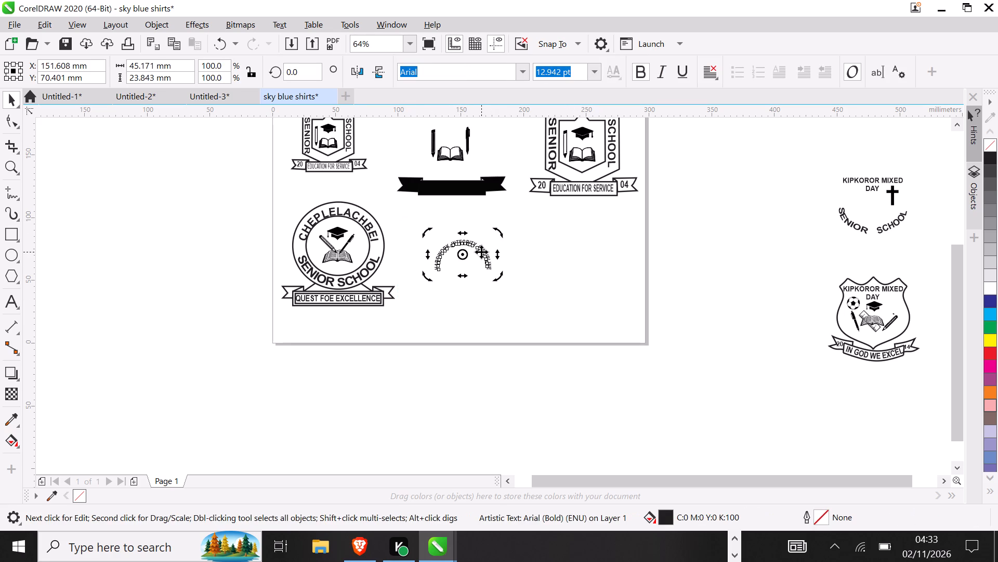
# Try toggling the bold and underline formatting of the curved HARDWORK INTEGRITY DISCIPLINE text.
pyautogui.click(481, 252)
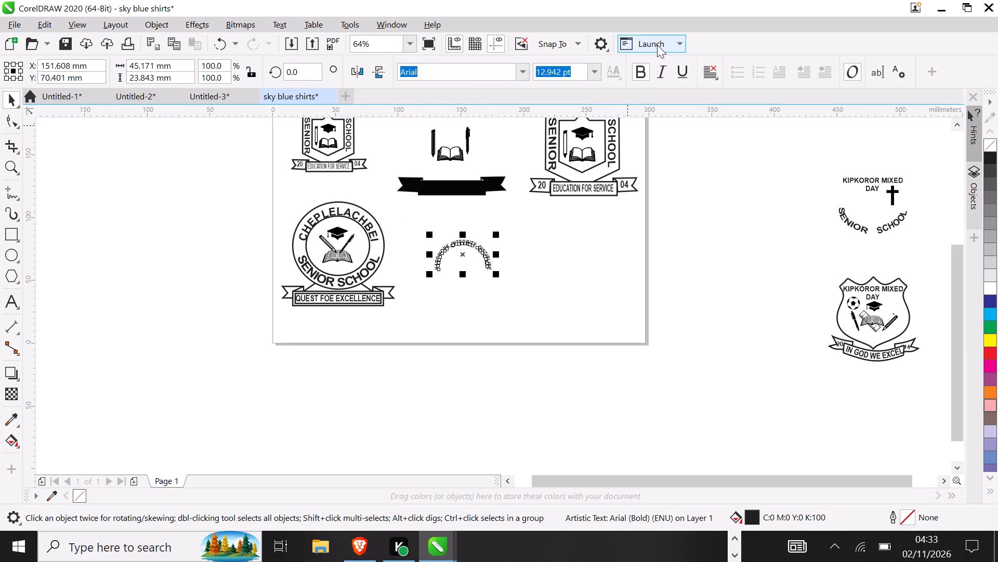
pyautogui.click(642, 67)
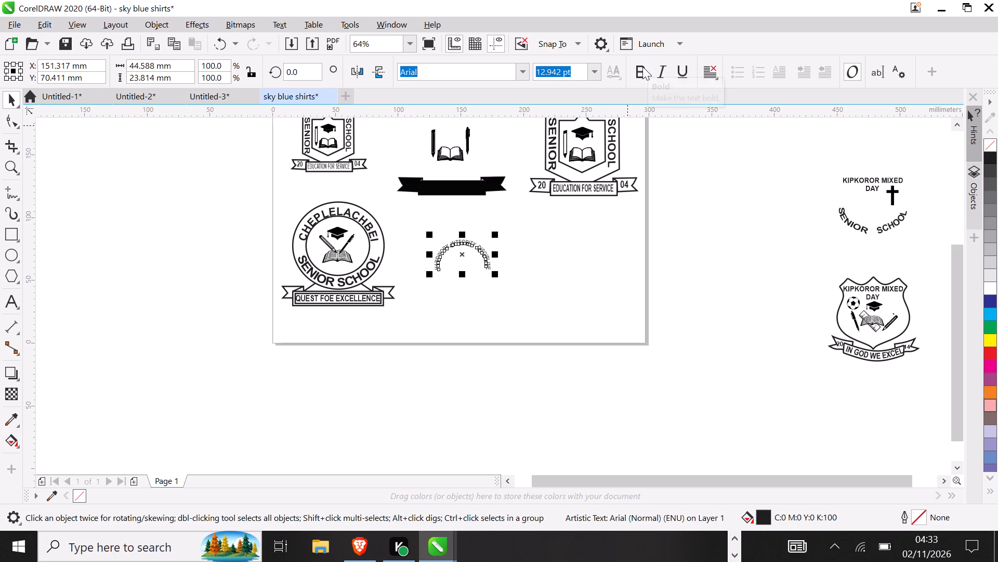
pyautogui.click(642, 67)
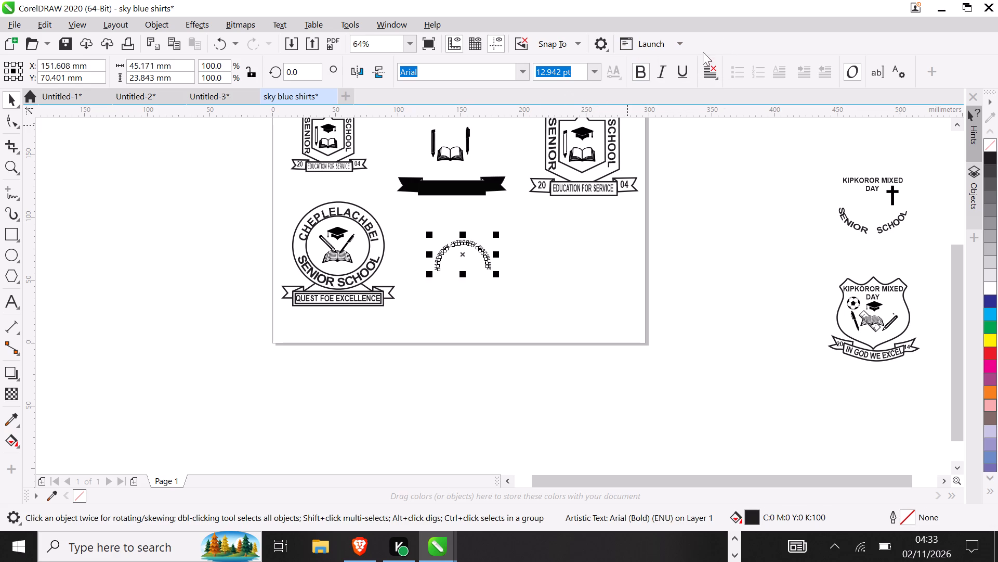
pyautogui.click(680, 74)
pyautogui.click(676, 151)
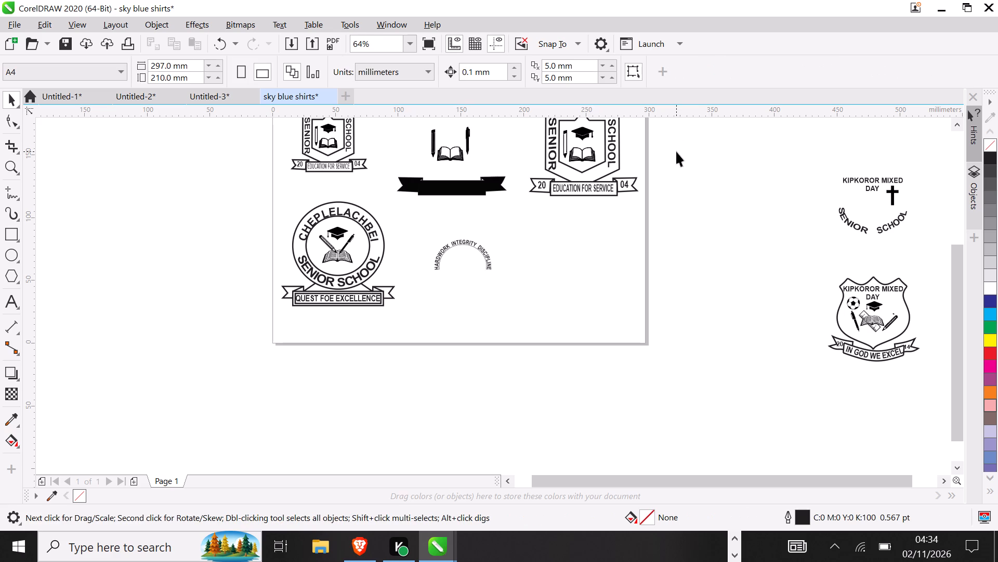
# Set the curved HARDWORK INTEGRITY DISCIPLINE text in the Britannic Bold font without underline.
pyautogui.click(481, 245)
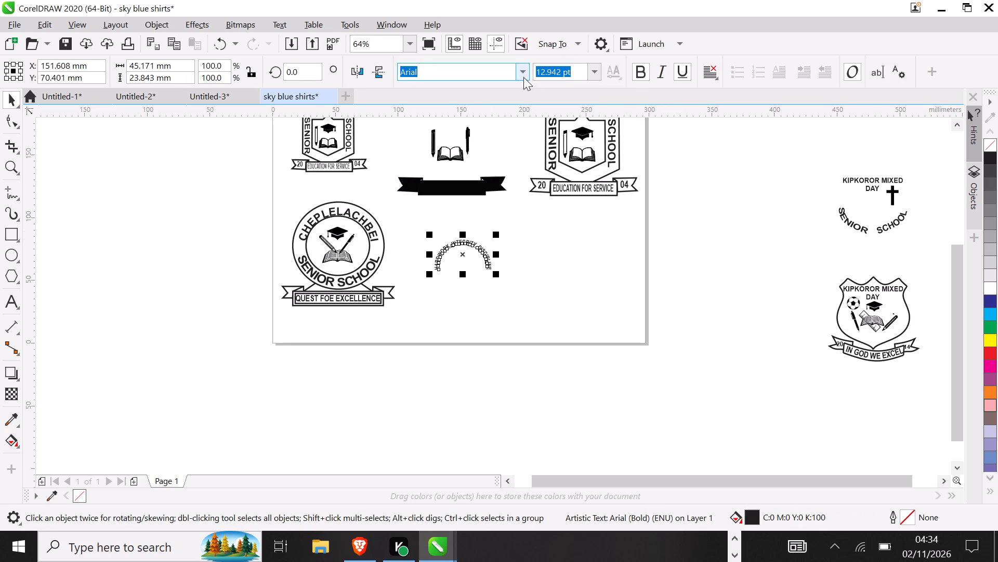
pyautogui.click(523, 78)
pyautogui.click(523, 78)
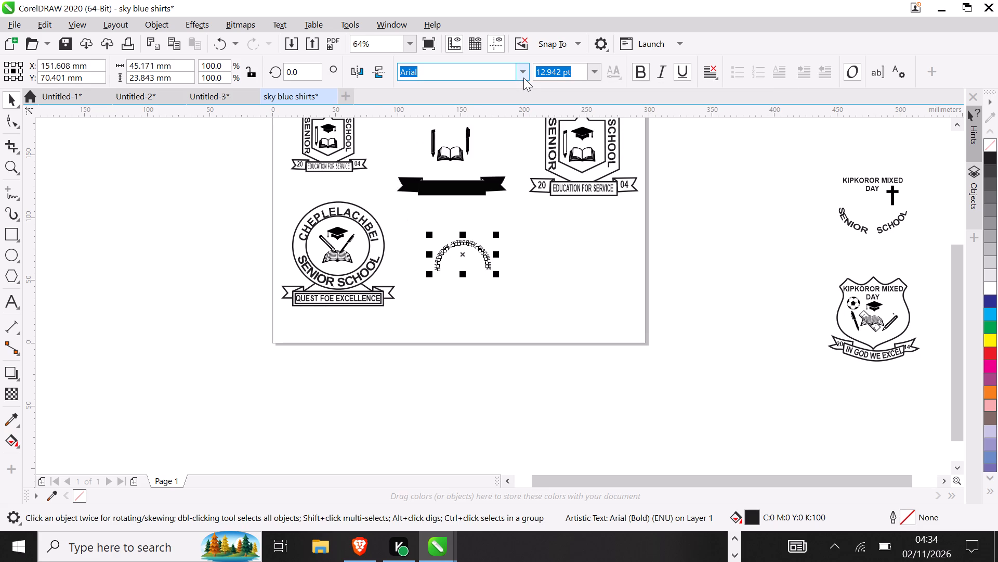
pyautogui.click(523, 78)
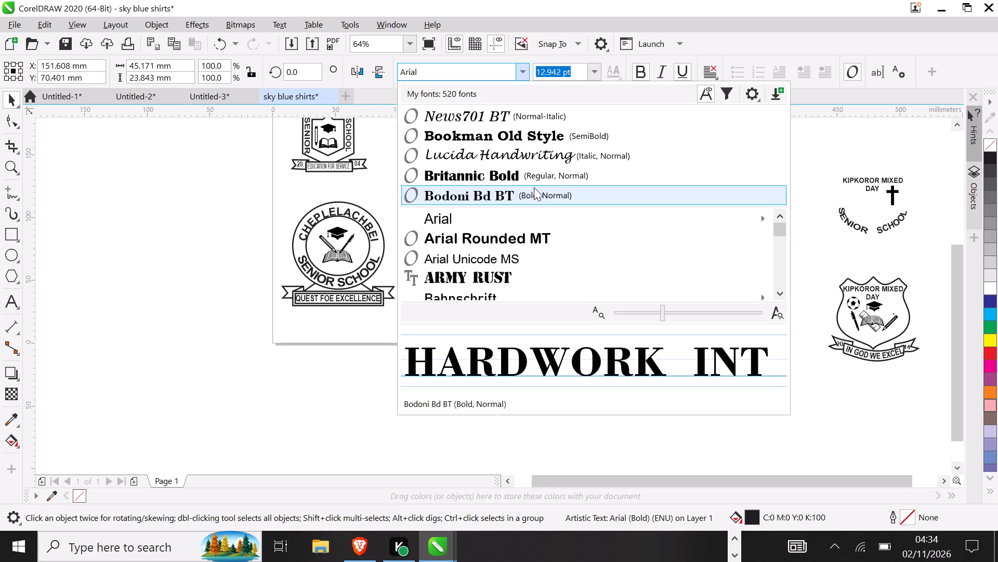
pyautogui.click(540, 178)
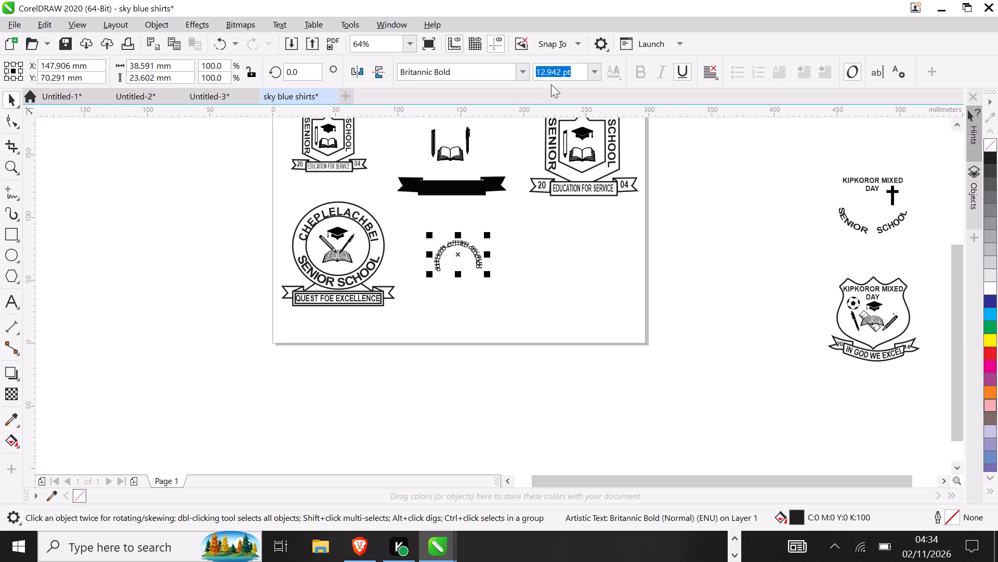
pyautogui.click(532, 77)
pyautogui.click(524, 78)
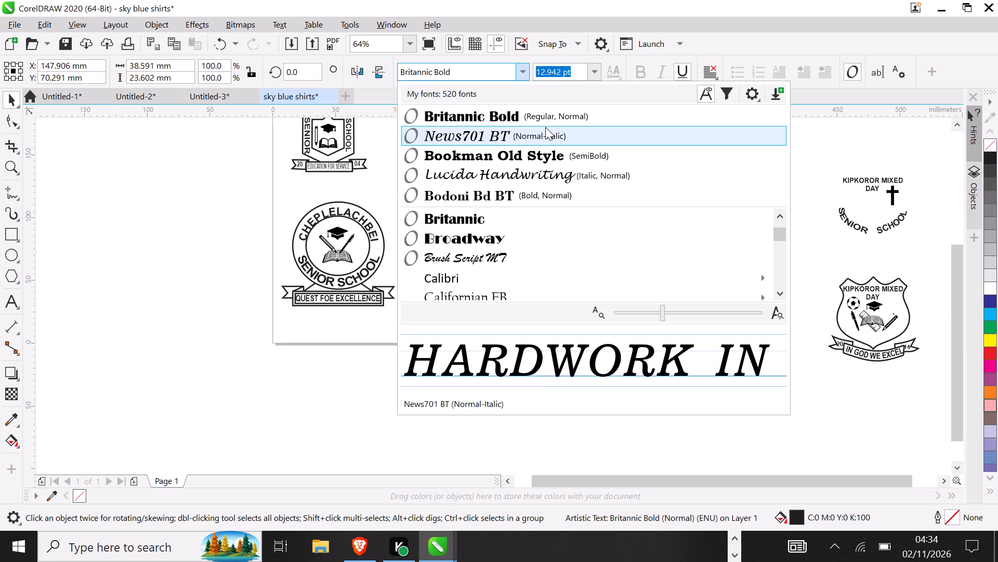
pyautogui.click(546, 121)
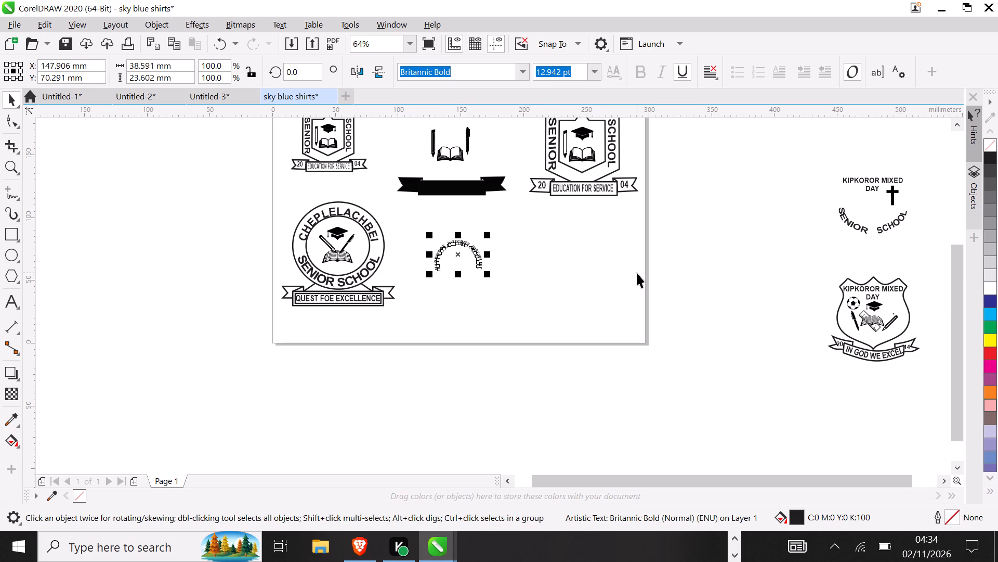
pyautogui.click(681, 72)
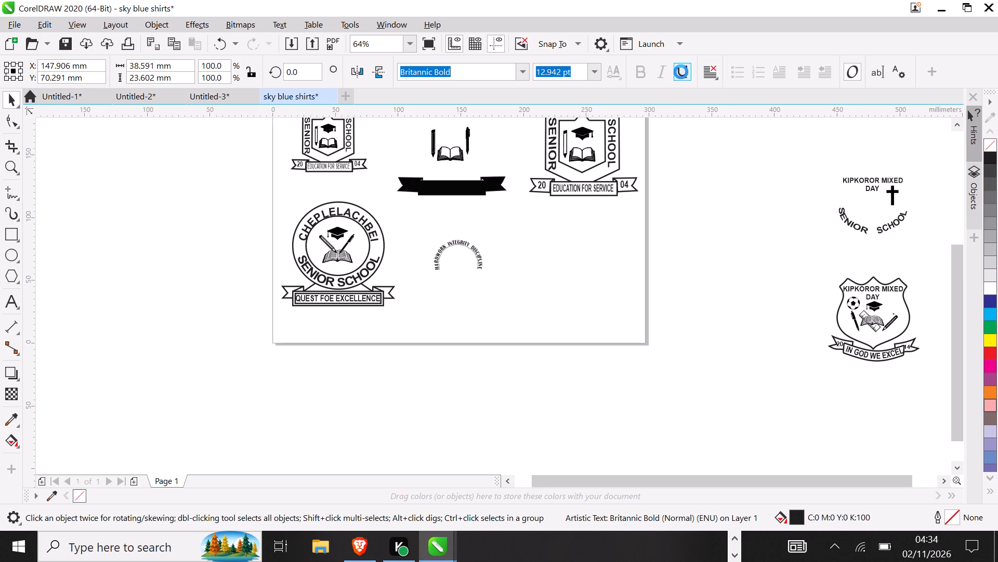
pyautogui.click(668, 235)
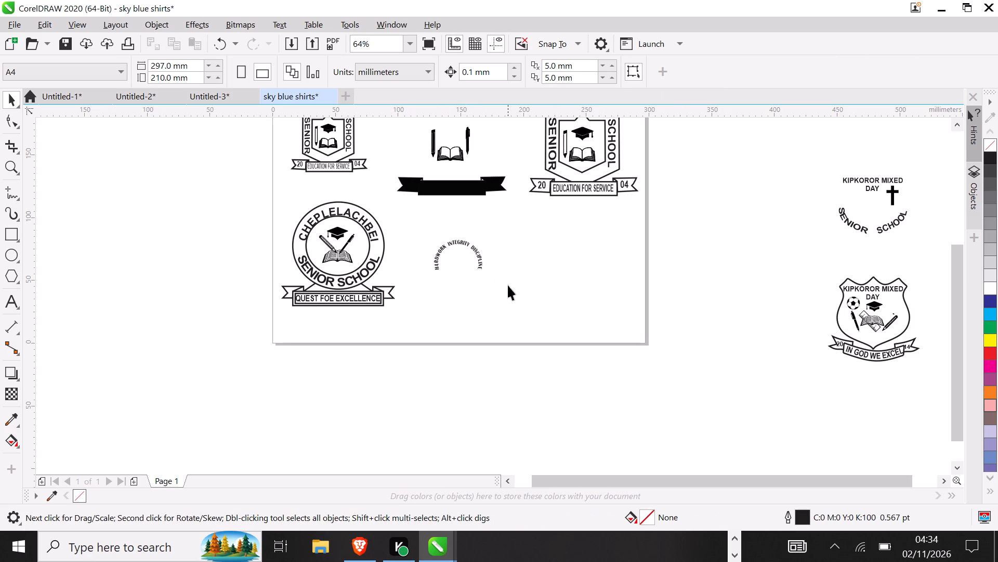
pyautogui.click(465, 244)
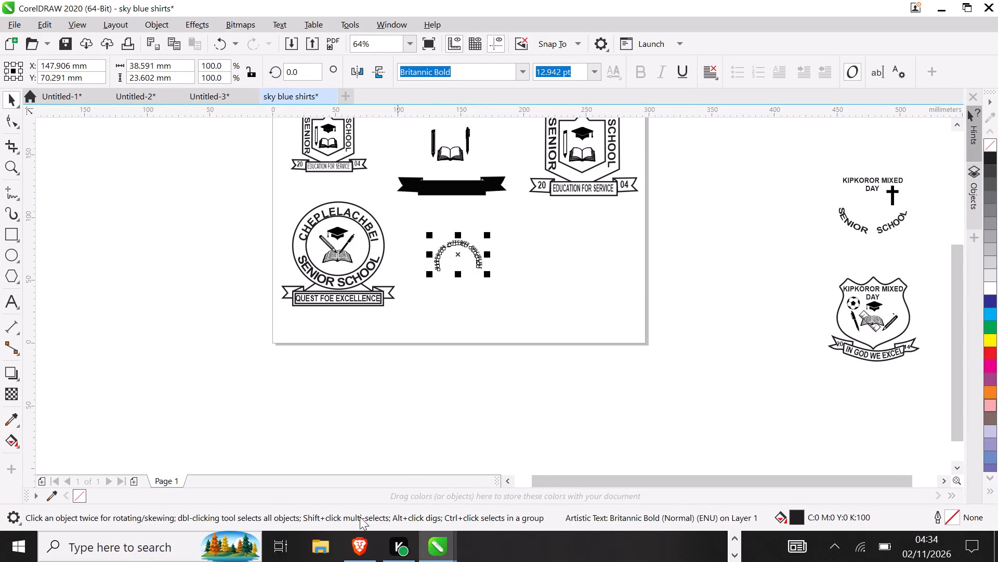
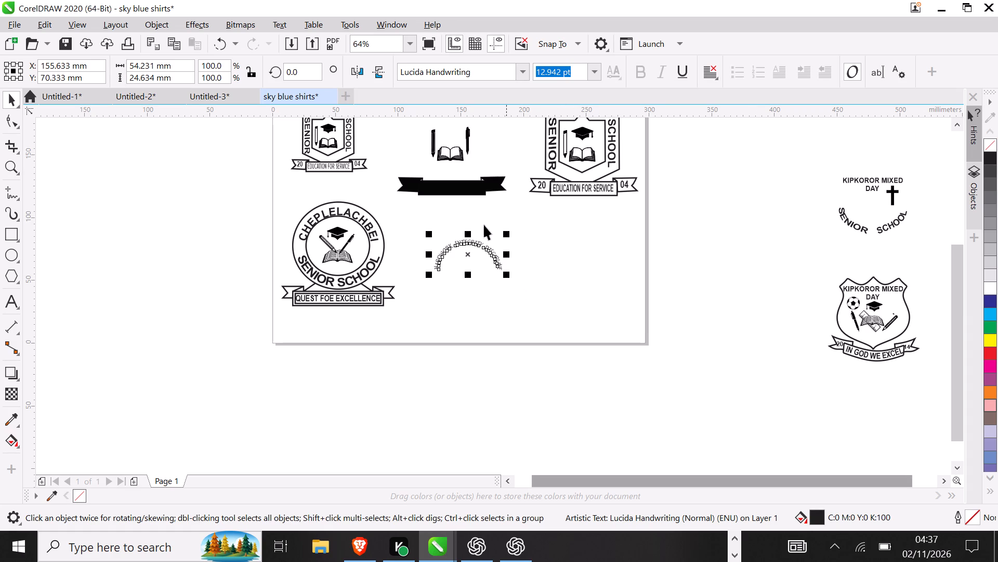
pyautogui.click(518, 71)
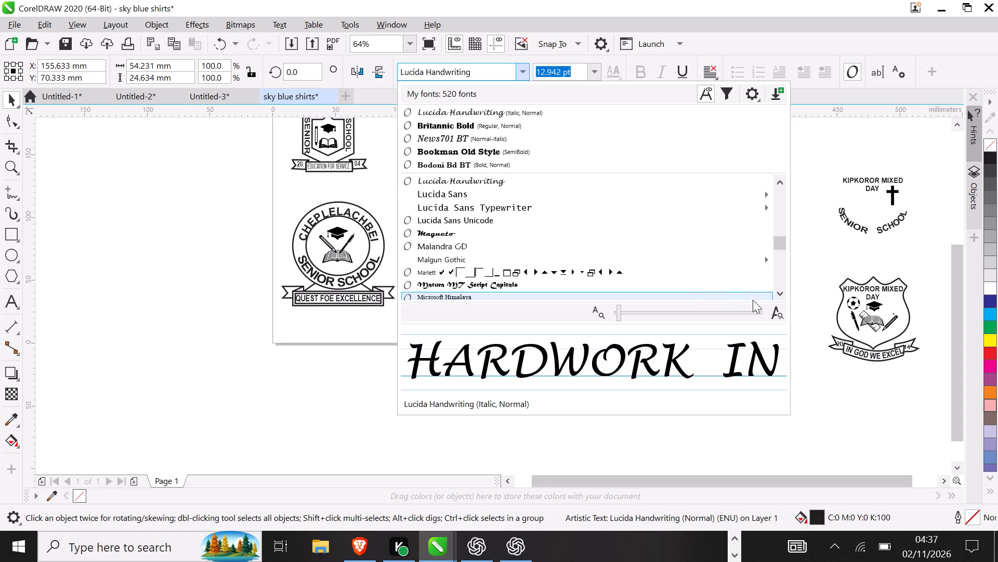
pyautogui.tripleClick(780, 296)
pyautogui.tripleClick(780, 296)
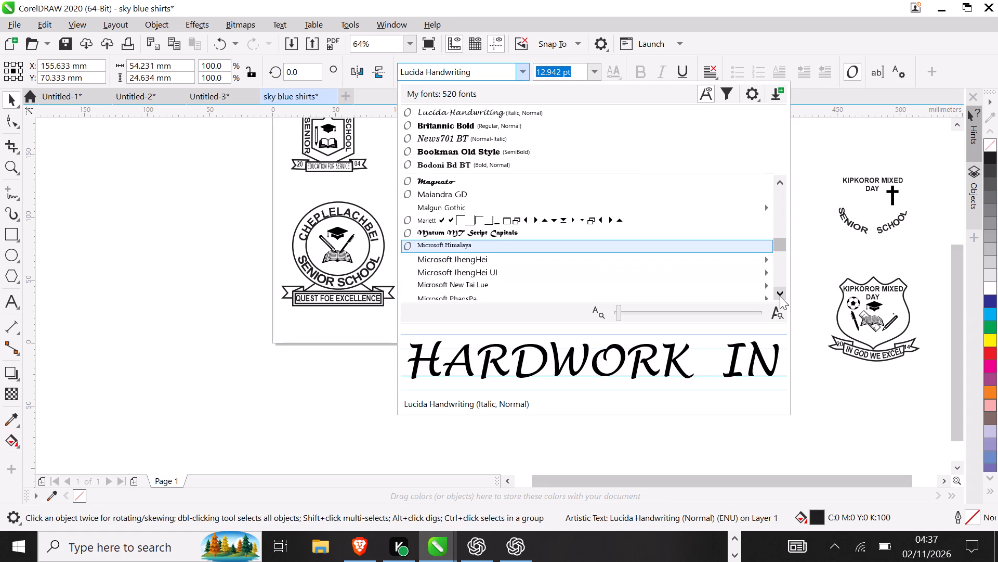
pyautogui.tripleClick(780, 296)
pyautogui.doubleClick(780, 296)
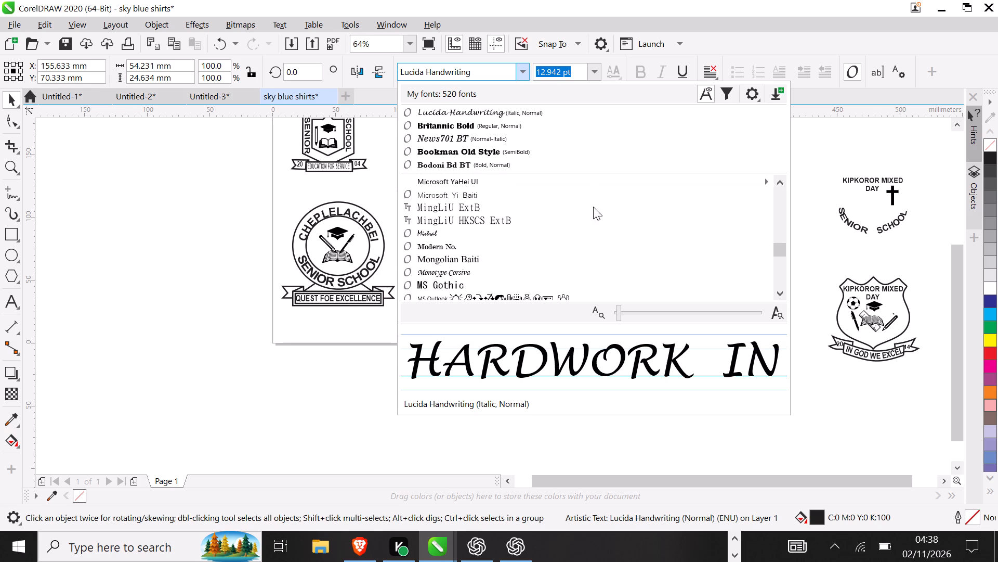
pyautogui.click(430, 242)
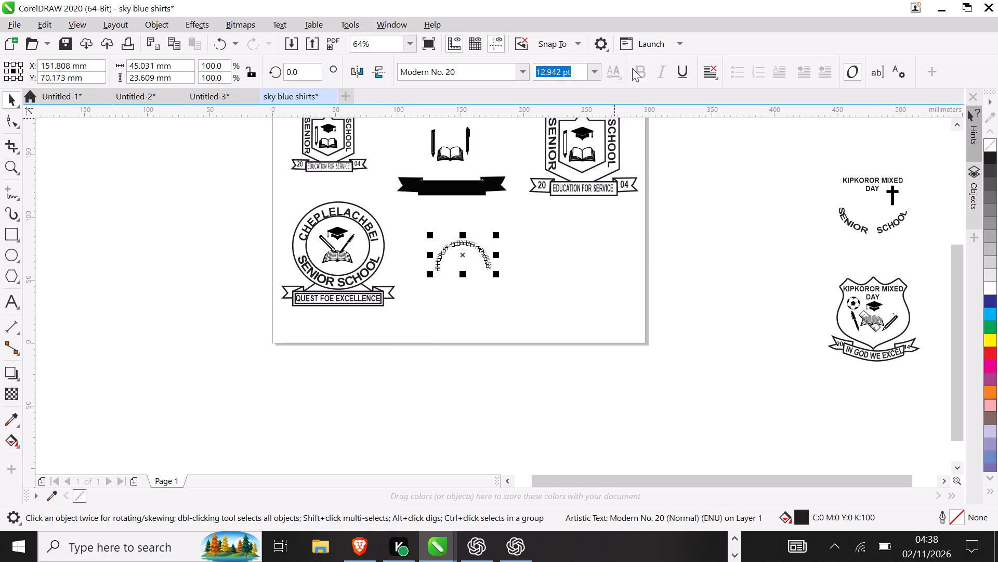
# Set the curved HARDWORK INTEGRITY DISCIPLINE text in the Nexa Rust Sans-Trial Black 2 font.
pyautogui.click(526, 74)
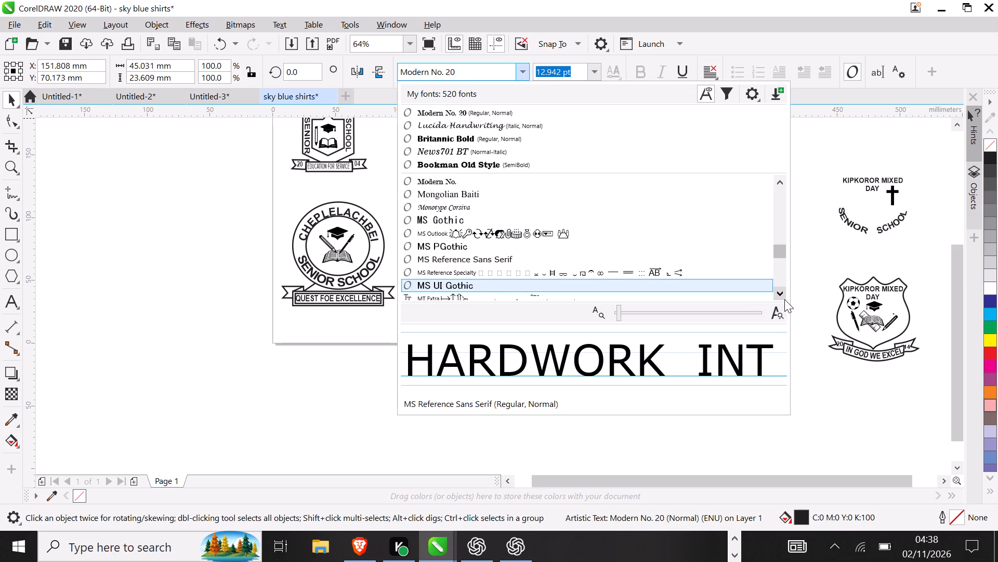
pyautogui.tripleClick(784, 296)
pyautogui.doubleClick(784, 296)
pyautogui.tripleClick(783, 300)
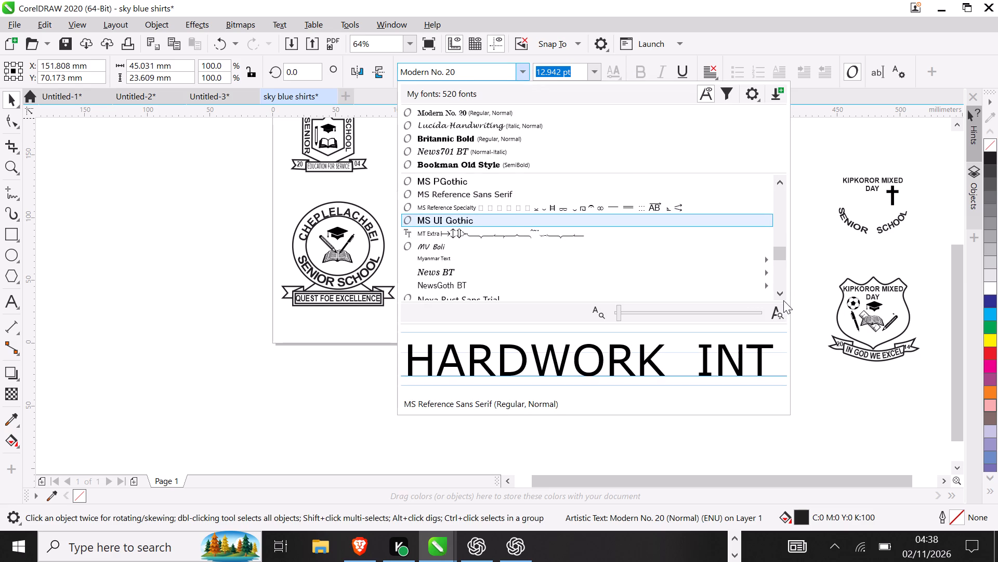
pyautogui.tripleClick(783, 300)
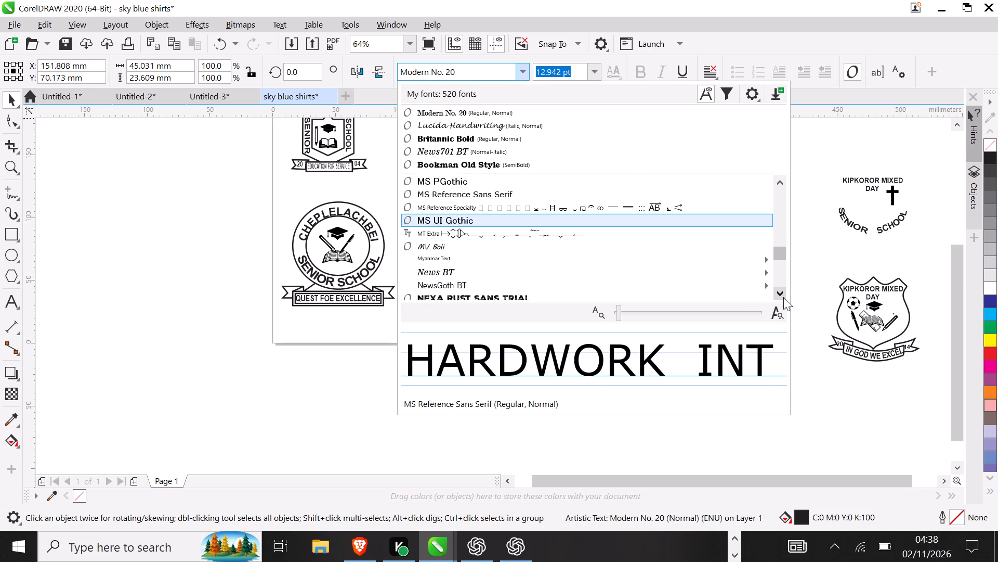
pyautogui.click(783, 296)
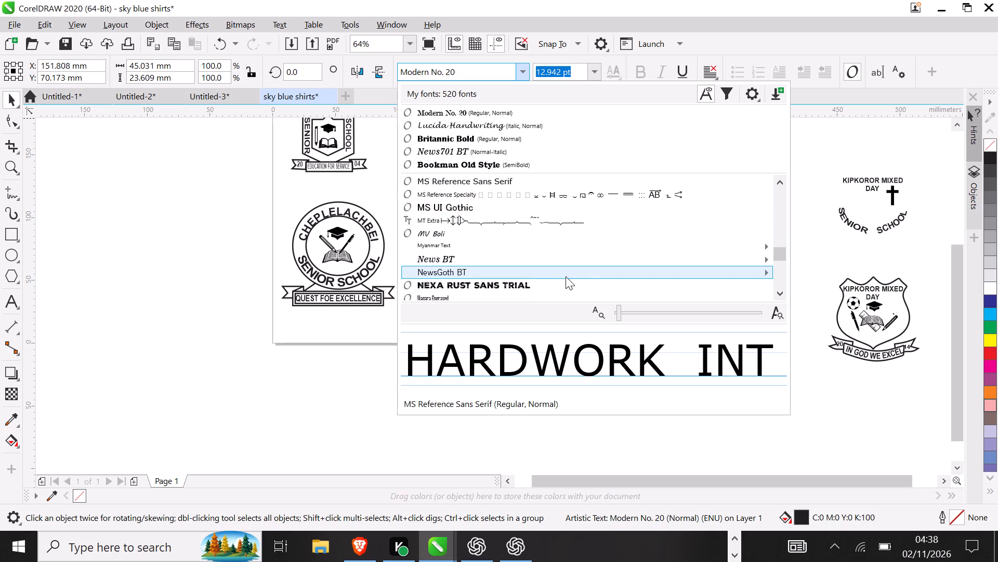
pyautogui.click(533, 279)
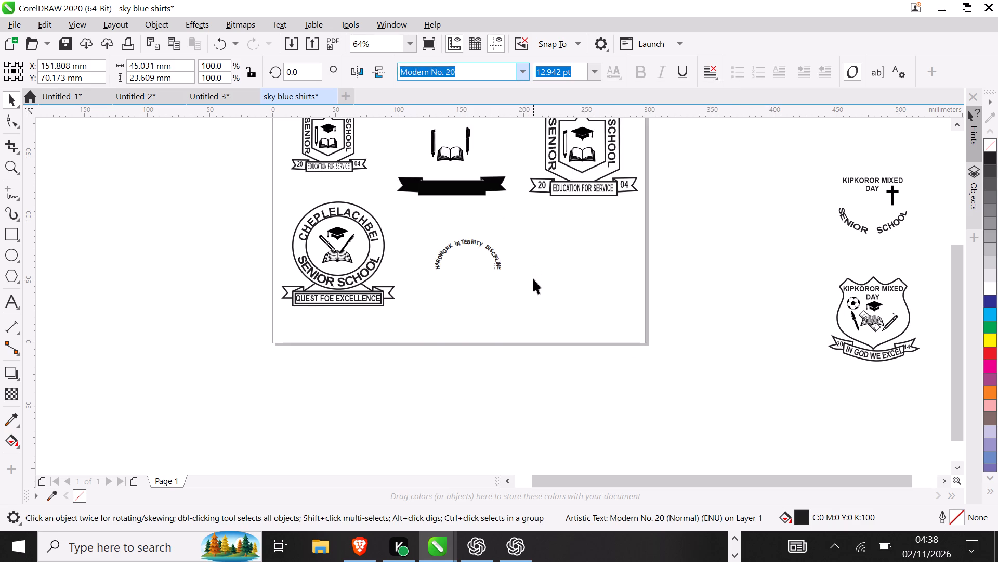
pyautogui.click(535, 279)
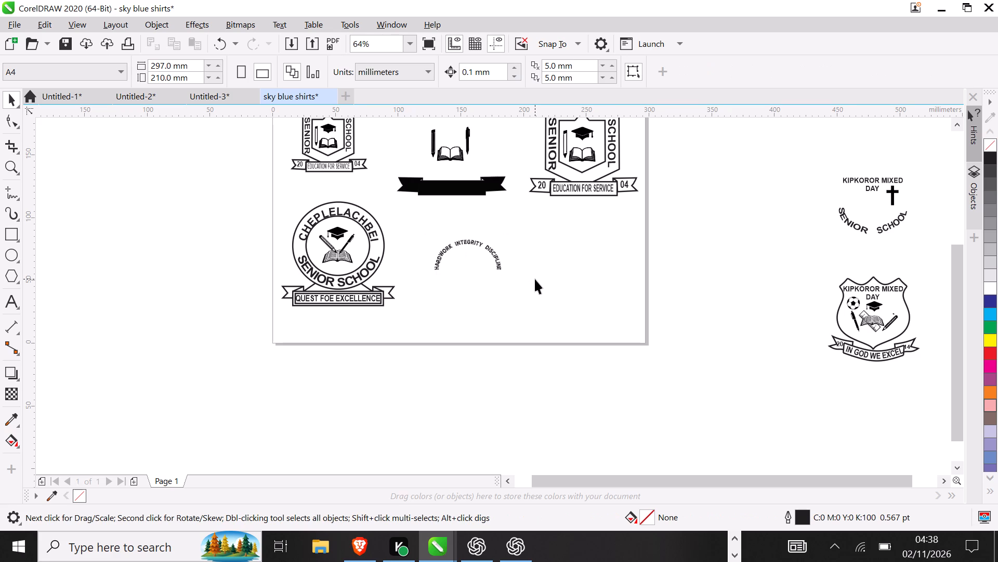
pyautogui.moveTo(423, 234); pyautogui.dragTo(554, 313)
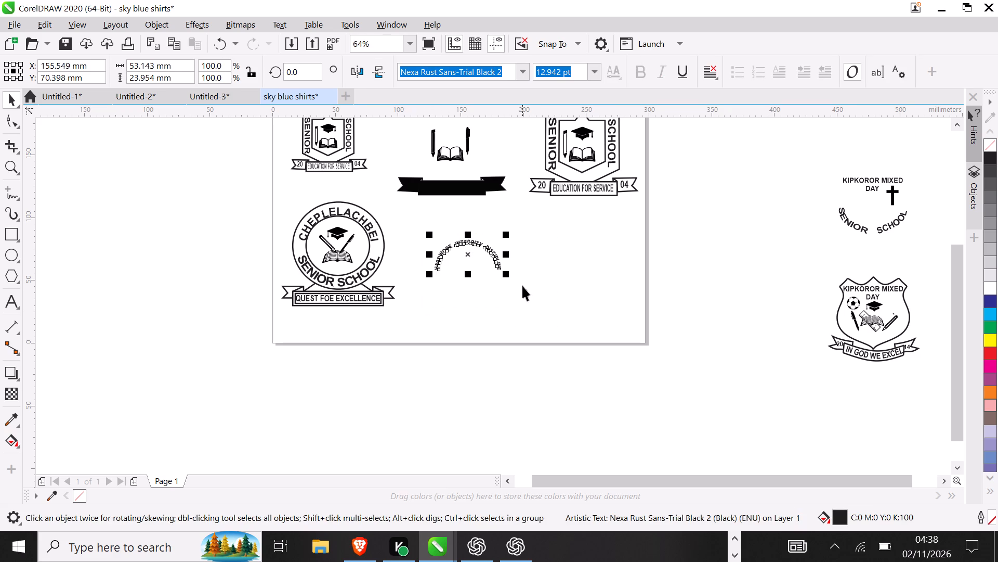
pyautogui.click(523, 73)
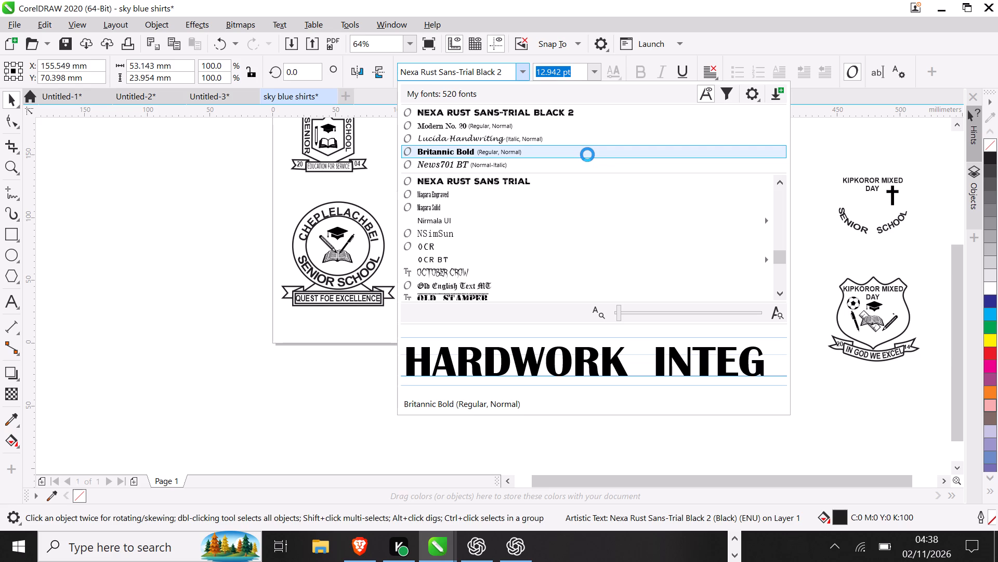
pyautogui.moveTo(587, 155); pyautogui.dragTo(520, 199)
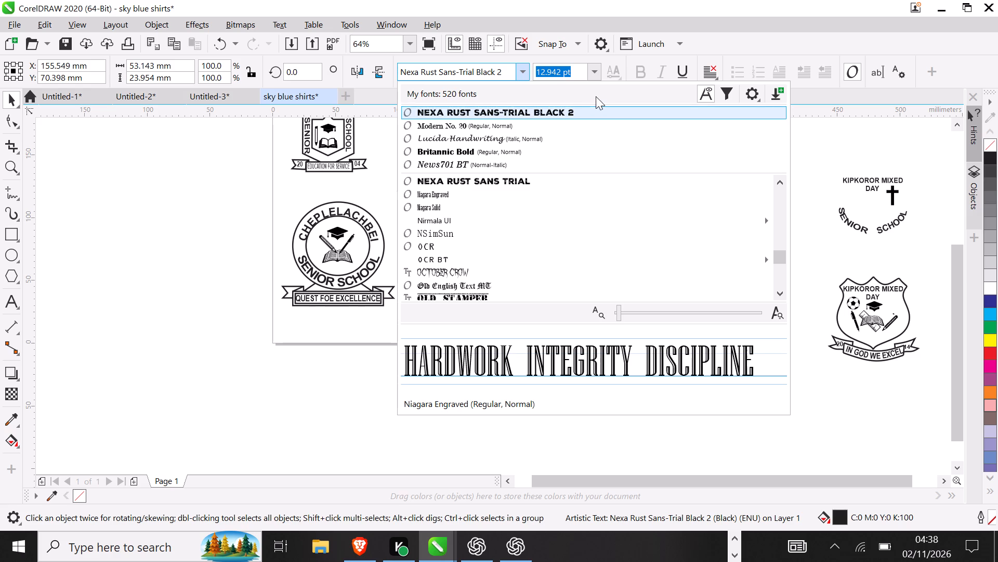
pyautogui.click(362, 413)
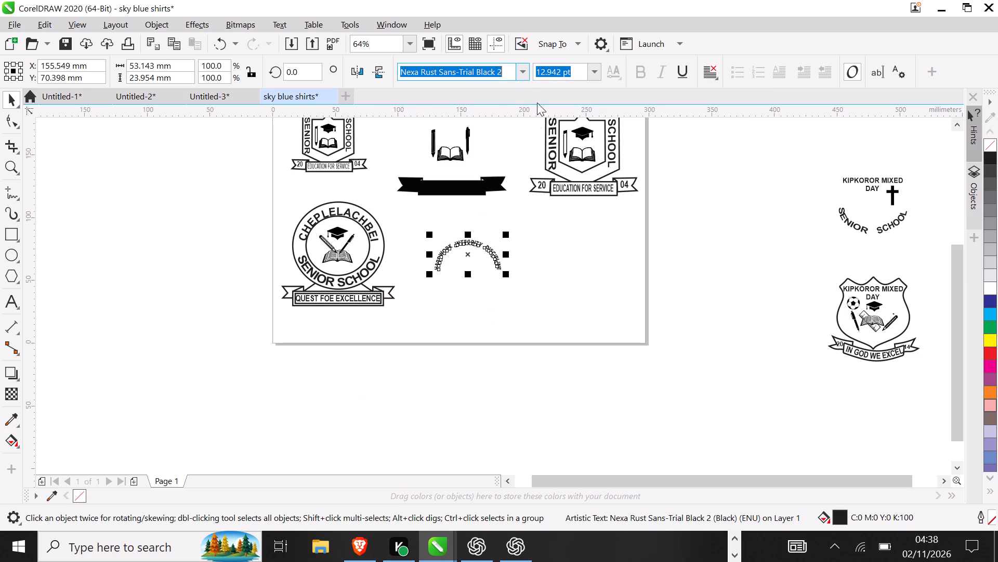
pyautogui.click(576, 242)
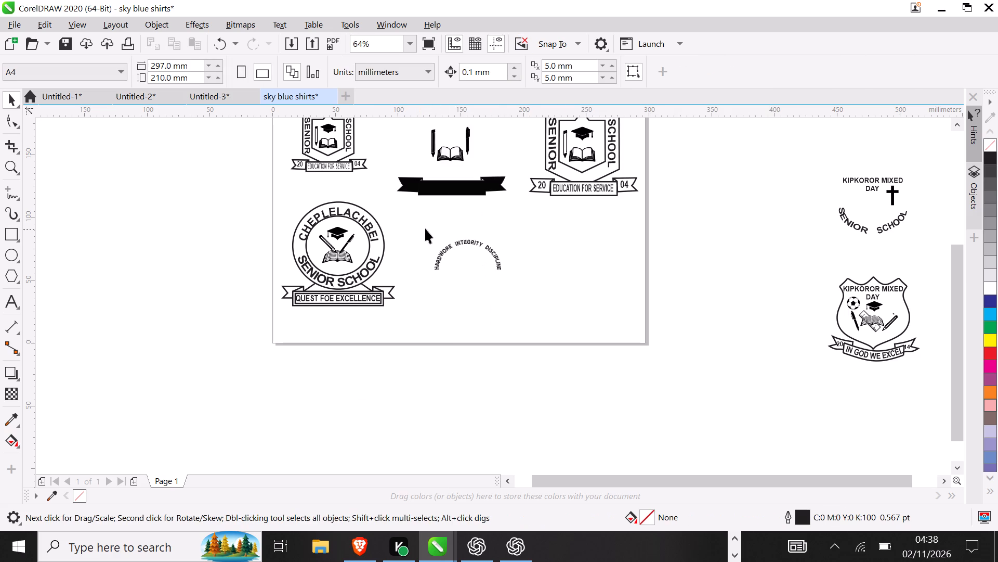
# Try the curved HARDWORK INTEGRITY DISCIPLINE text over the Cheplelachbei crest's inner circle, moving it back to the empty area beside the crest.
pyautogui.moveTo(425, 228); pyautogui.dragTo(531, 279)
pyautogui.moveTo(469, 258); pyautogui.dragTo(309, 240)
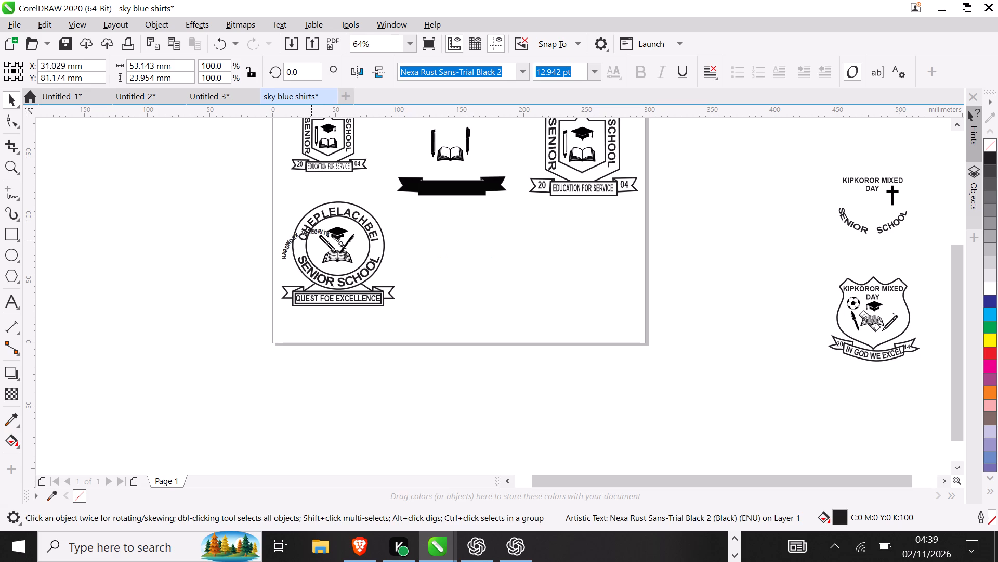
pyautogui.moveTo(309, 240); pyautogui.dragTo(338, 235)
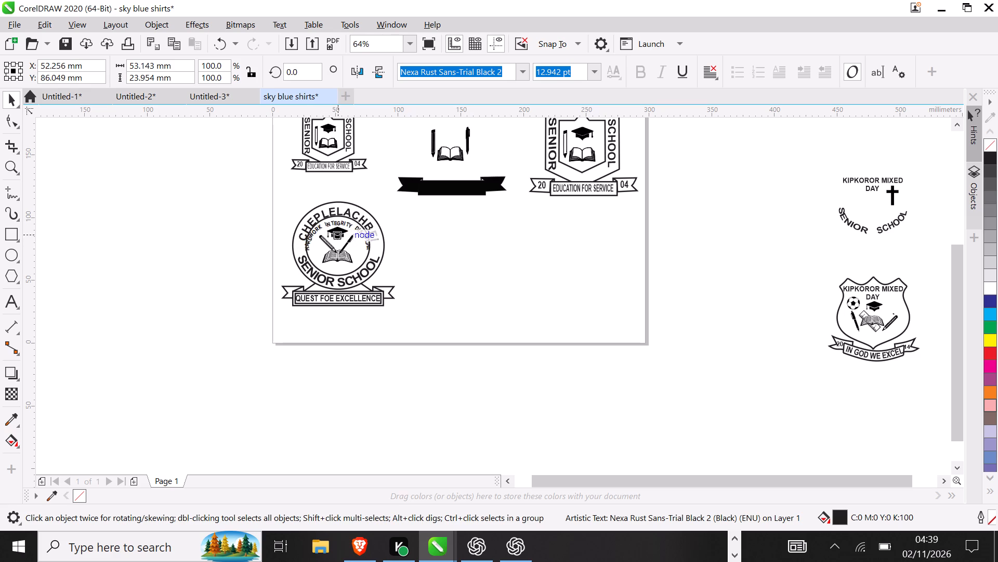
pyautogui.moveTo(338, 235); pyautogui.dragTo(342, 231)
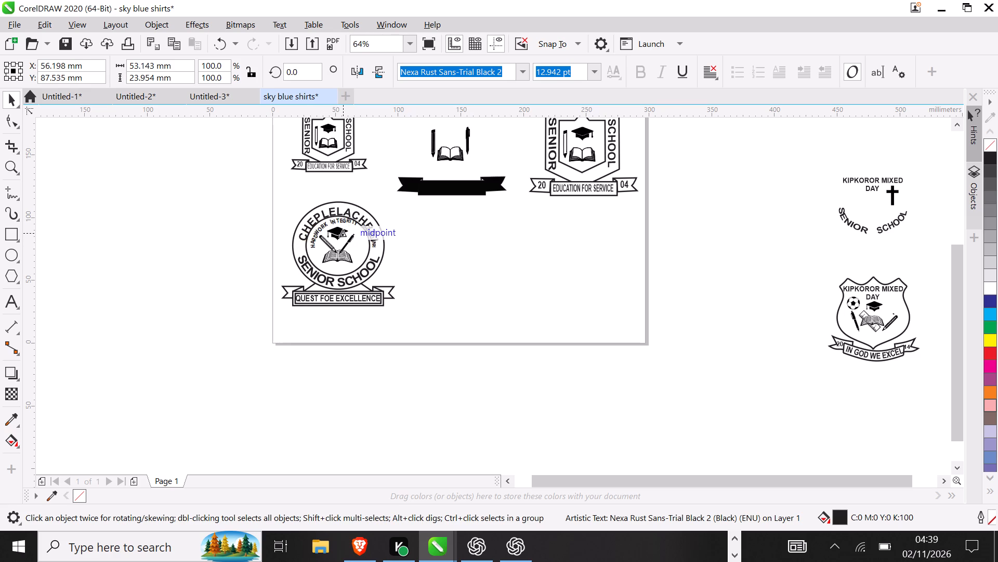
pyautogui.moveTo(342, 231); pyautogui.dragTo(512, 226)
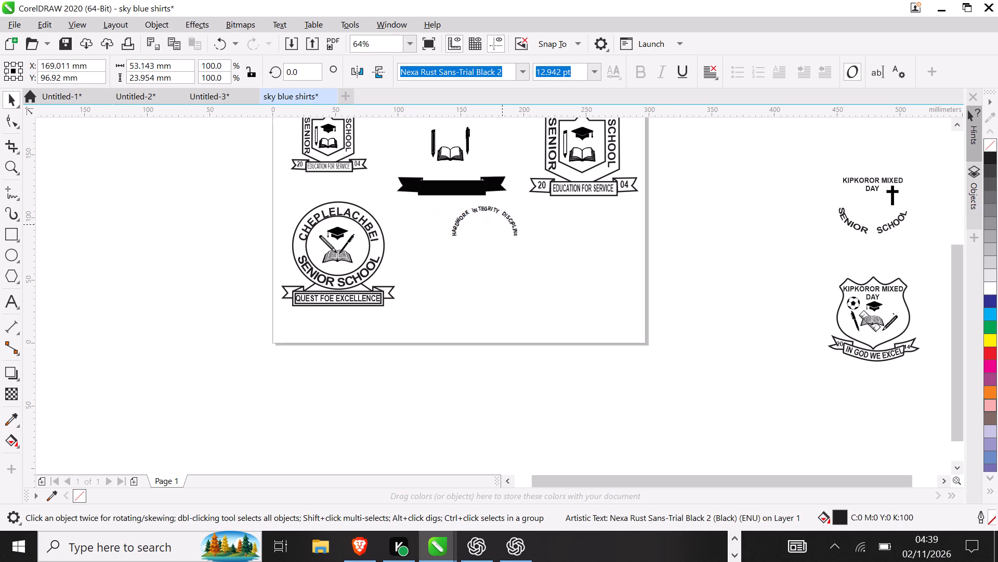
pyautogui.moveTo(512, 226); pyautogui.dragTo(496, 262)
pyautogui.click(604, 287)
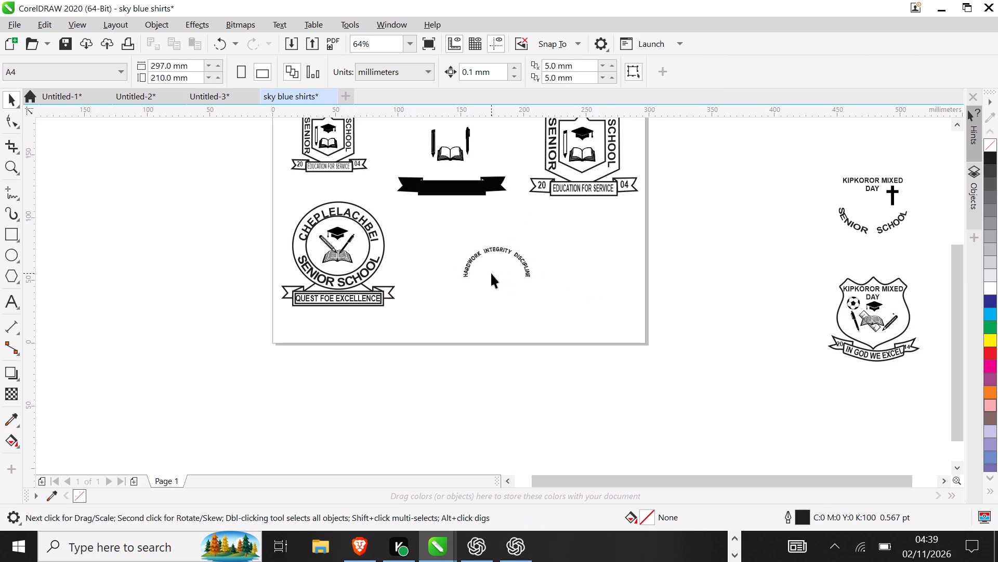
# Move the curved HARDWORK INTEGRITY DISCIPLINE text over the graduation cap in the Cheplelachbei crest, centred at about X 50.2 mm, Y 86.4 mm.
pyautogui.moveTo(445, 240); pyautogui.dragTo(465, 285)
pyautogui.moveTo(465, 285); pyautogui.dragTo(572, 299)
pyautogui.moveTo(494, 262); pyautogui.dragTo(367, 220)
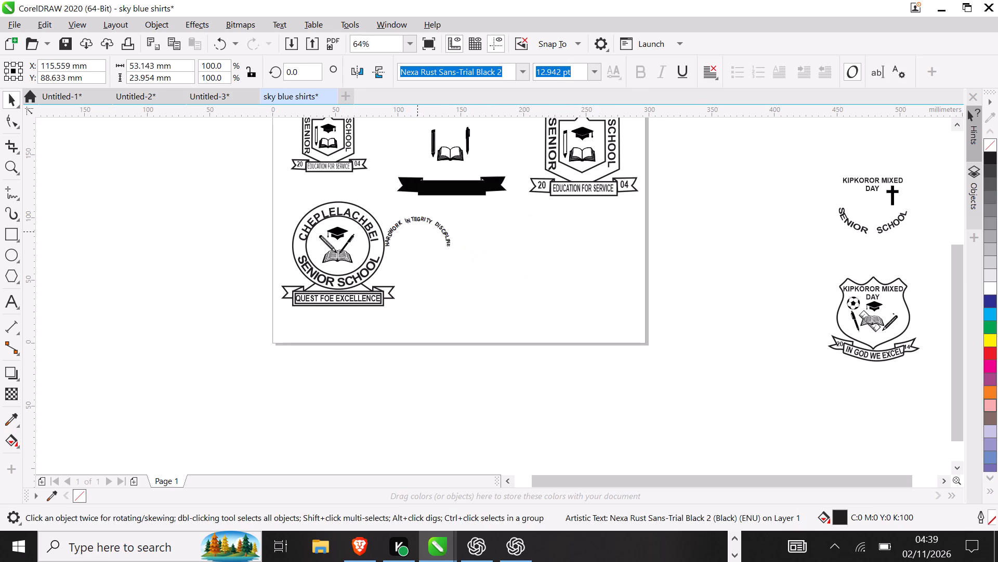
pyautogui.moveTo(367, 220); pyautogui.dragTo(335, 234)
pyautogui.click(556, 205)
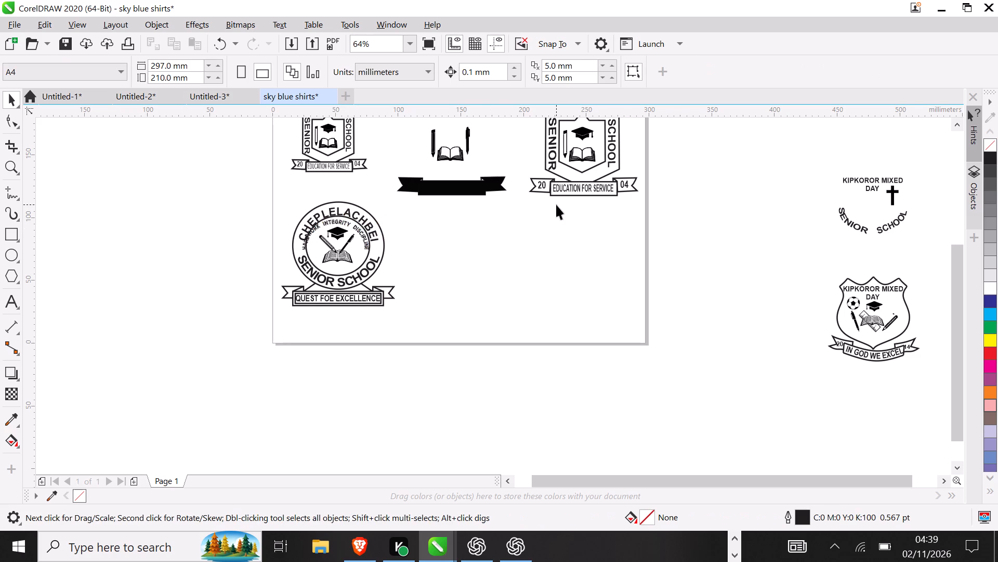
# Narrow the curved HARDWORK INTEGRITY DISCIPLINE text from its left side to about 46 mm wide, keeping its height.
pyautogui.click(345, 224)
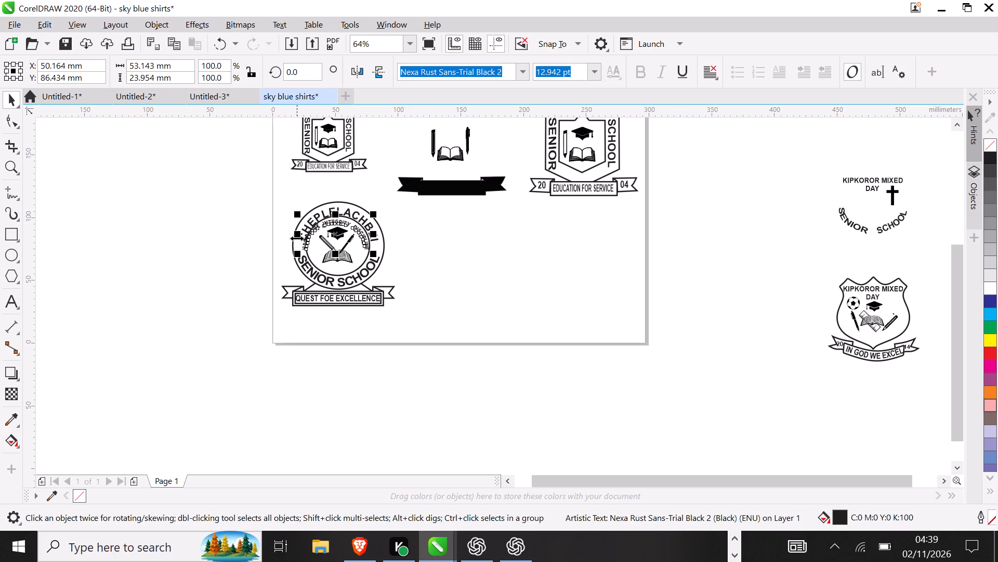
pyautogui.moveTo(297, 236); pyautogui.dragTo(304, 236)
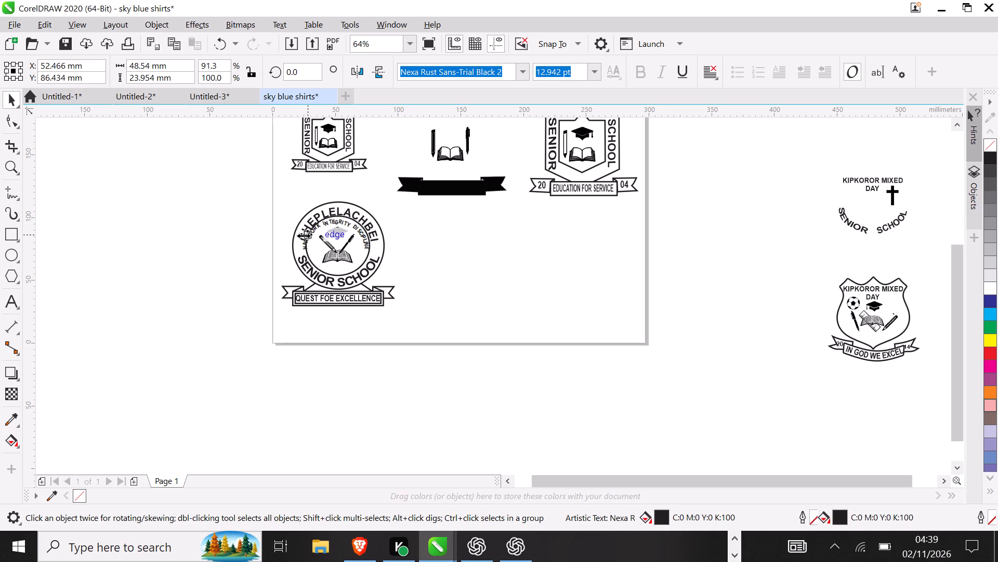
pyautogui.moveTo(304, 236); pyautogui.dragTo(308, 234)
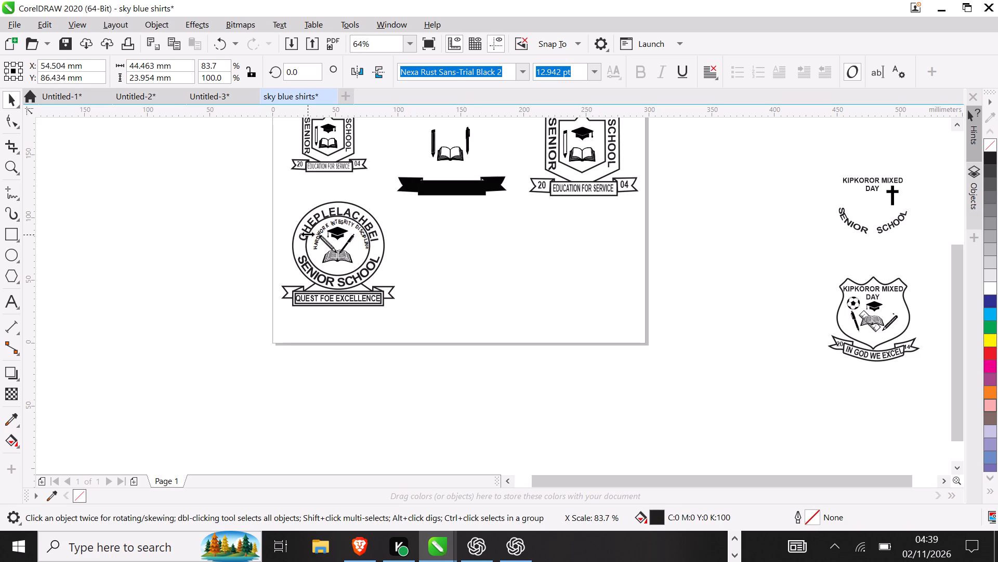
pyautogui.moveTo(308, 234); pyautogui.dragTo(308, 228)
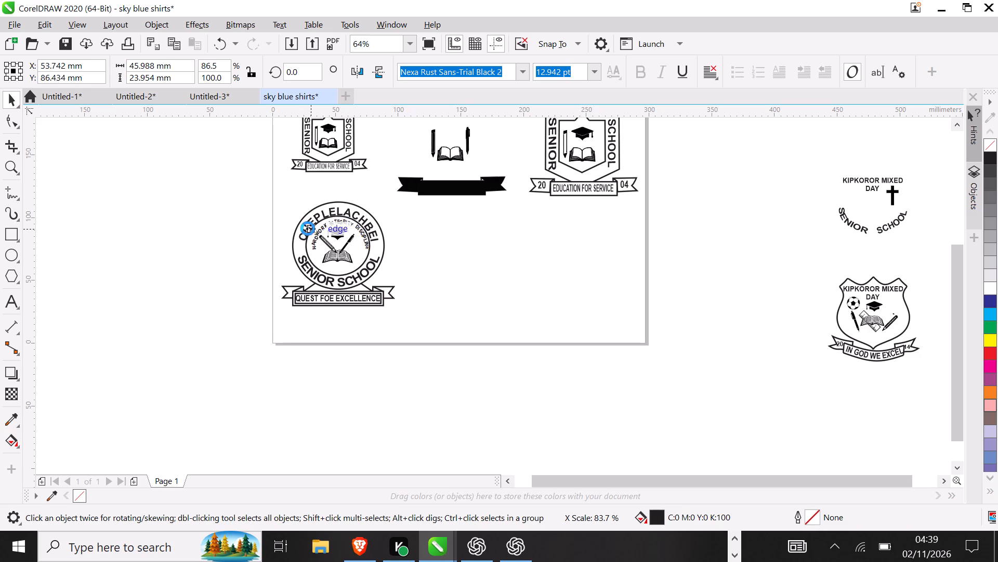
pyautogui.click(451, 253)
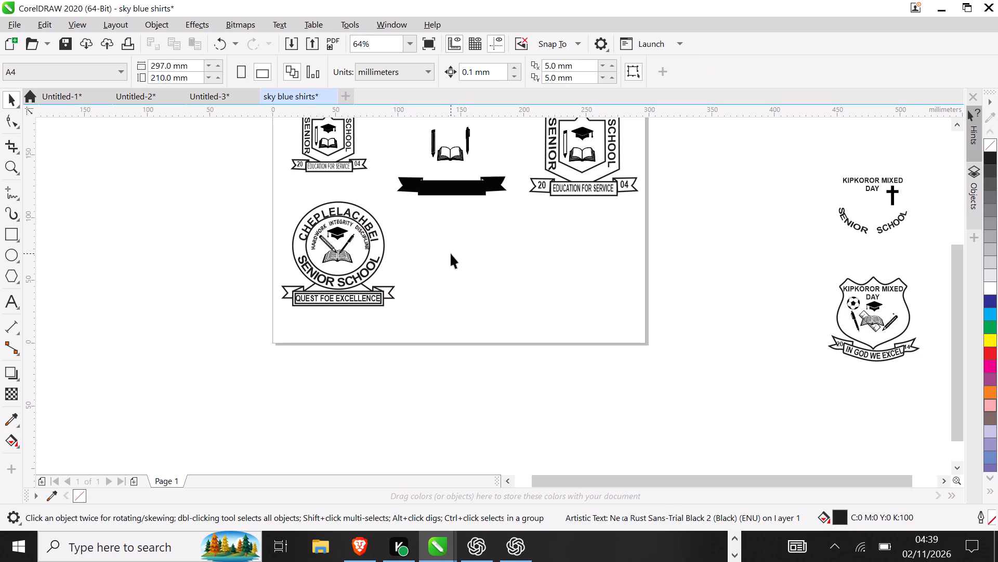
# Nudge the curved HARDWORK INTEGRITY DISCIPLINE text to centre it inside the crest's inner circle, at about X 51.5 mm, Y 87.2 mm.
pyautogui.click(346, 223)
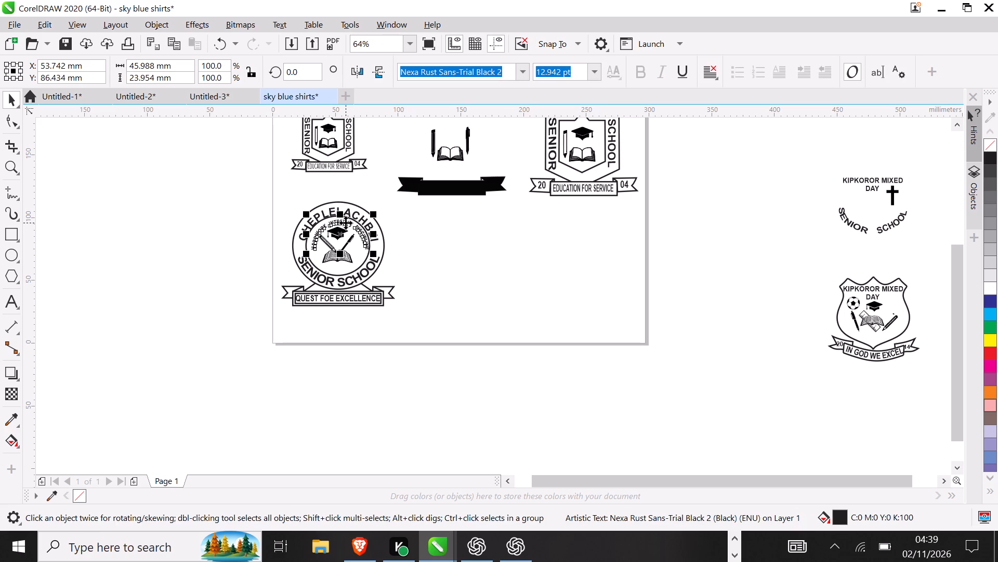
pyautogui.press('Left')
pyautogui.press('Left')
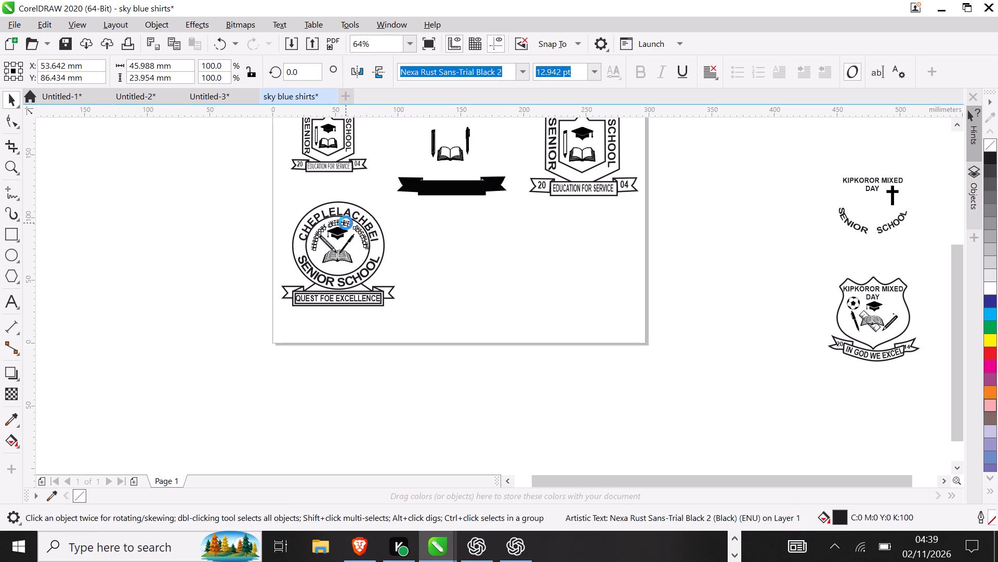
pyautogui.press('Left')
pyautogui.press('Left')
pyautogui.press('Left')
pyautogui.press('Left')
pyautogui.press('Left')
pyautogui.press('Left')
pyautogui.press('Left')
pyautogui.press('Left')
pyautogui.press('Left')
pyautogui.press('Left')
pyautogui.press('Left')
pyautogui.press('Left')
pyautogui.press('Left')
pyautogui.press('Left')
pyautogui.press('Left')
pyautogui.press('Left')
pyautogui.press('Left')
pyautogui.press('Left')
pyautogui.press('Left')
pyautogui.press('Left')
pyautogui.press('Left')
pyautogui.press('Up')
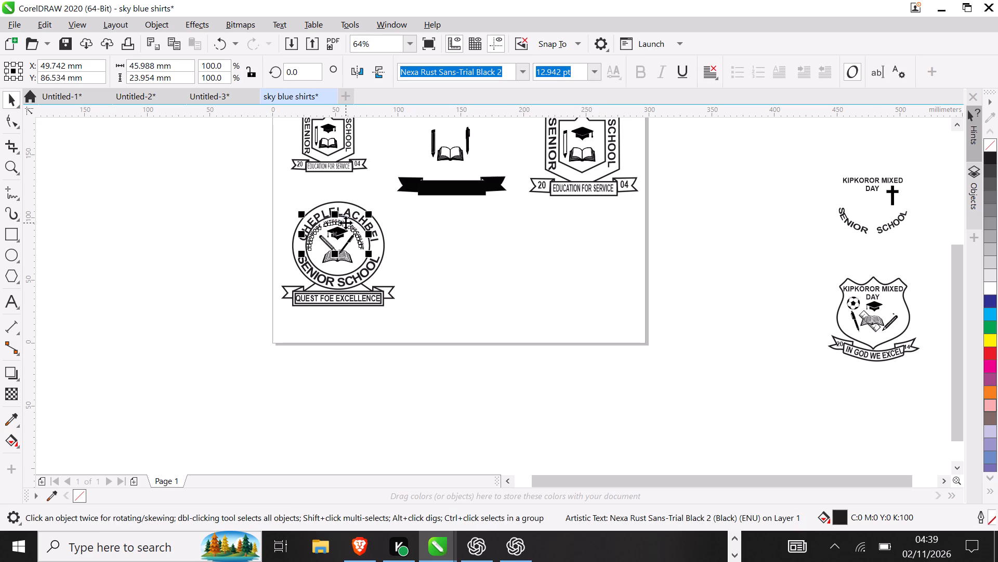
pyautogui.press('Up')
pyautogui.press('Up')
pyautogui.press('Up')
pyautogui.press('Up')
pyautogui.press('Up')
pyautogui.press('Up')
pyautogui.press('Up')
pyautogui.press('Up')
pyautogui.press('Up')
pyautogui.press('Up')
pyautogui.press('Up')
pyautogui.press('Up')
pyautogui.press('Up')
pyautogui.press('Up')
pyautogui.press('Up')
pyautogui.press('Up')
pyautogui.press('Up')
pyautogui.press('Up')
pyautogui.press('Up')
pyautogui.press('Up')
pyautogui.press('Up')
pyautogui.press('Up')
pyautogui.press('Up')
pyautogui.press('Up')
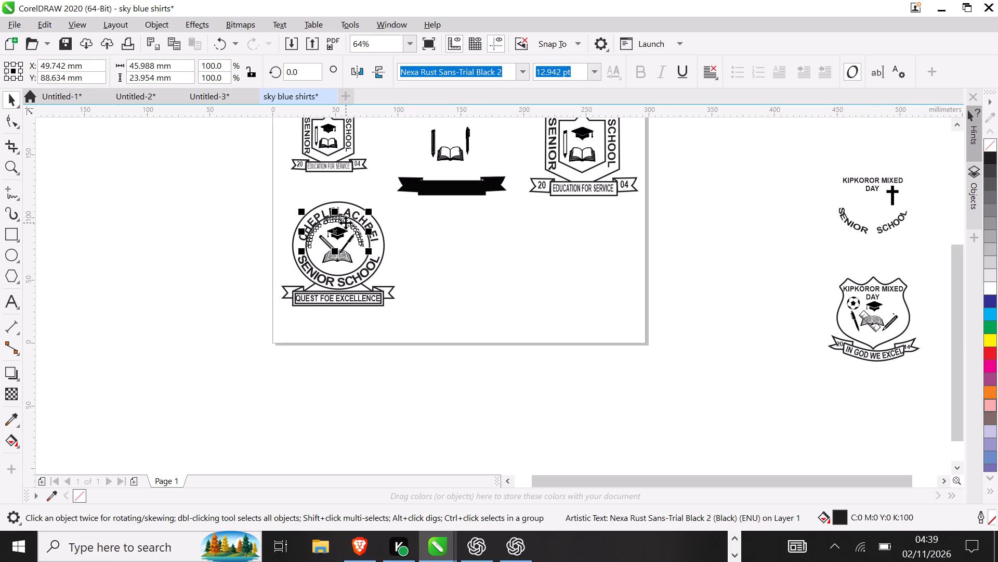
pyautogui.press('Up')
pyautogui.press('Up')
pyautogui.press('Up')
pyautogui.press('Left')
pyautogui.press('Left')
pyautogui.press('Left')
pyautogui.press('Down')
pyautogui.press('Up')
pyautogui.press('Down')
pyautogui.press('Down')
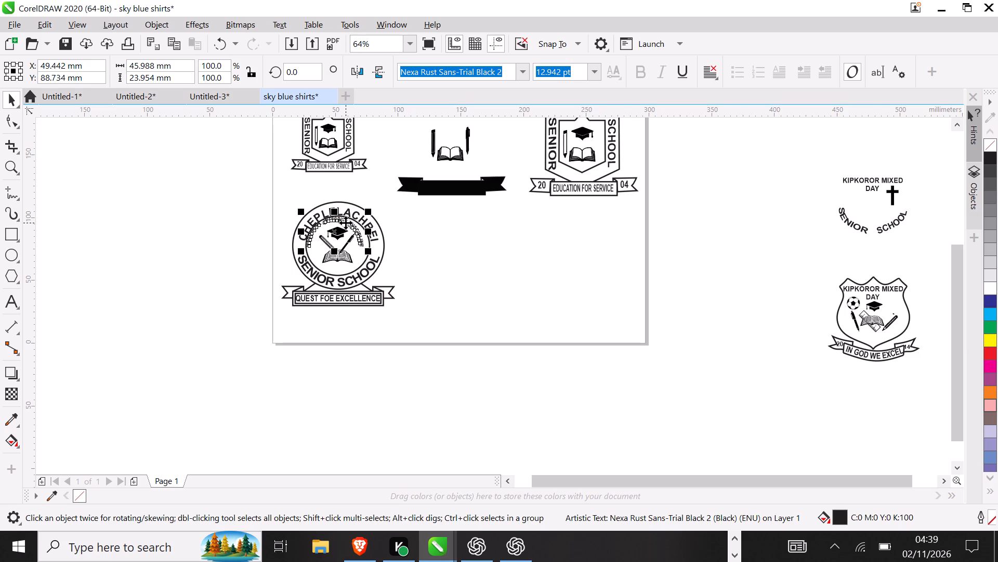
pyautogui.press('Right')
pyautogui.press('Right')
pyautogui.press('Right')
pyautogui.press('Right')
pyautogui.press('Right')
pyautogui.press('Right')
pyautogui.press('Right')
pyautogui.press('Right')
pyautogui.press('Right')
pyautogui.press('Right')
pyautogui.press('Right')
pyautogui.press('Right')
pyautogui.press('Right')
pyautogui.press('Right')
pyautogui.press('Right')
pyautogui.press('Right')
pyautogui.press('Right')
pyautogui.press('Right')
pyautogui.press('Right')
pyautogui.press('Right')
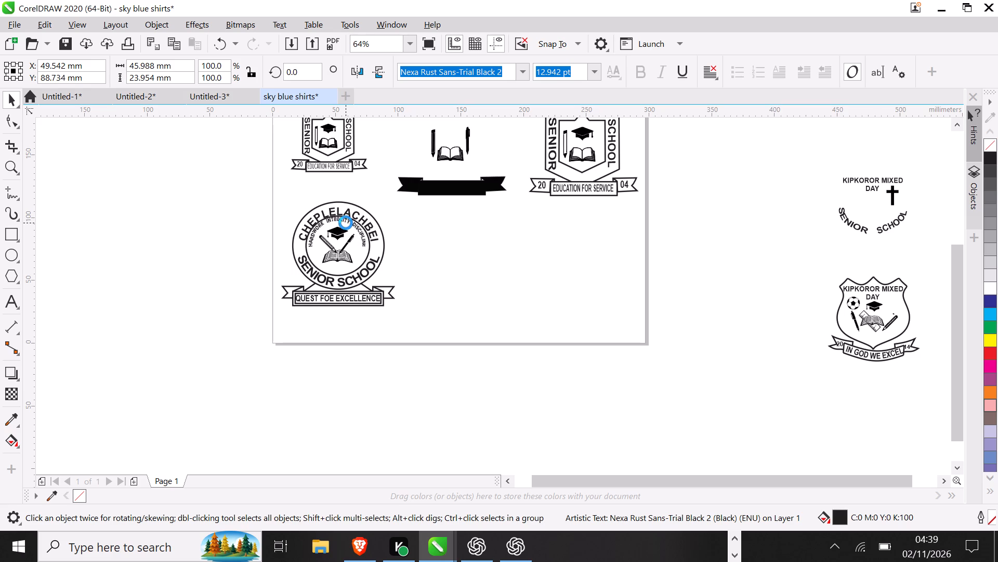
pyautogui.press('Down')
pyautogui.press('Down')
pyautogui.press('Down')
pyautogui.press('Down')
pyautogui.press('Down')
pyautogui.press('Down')
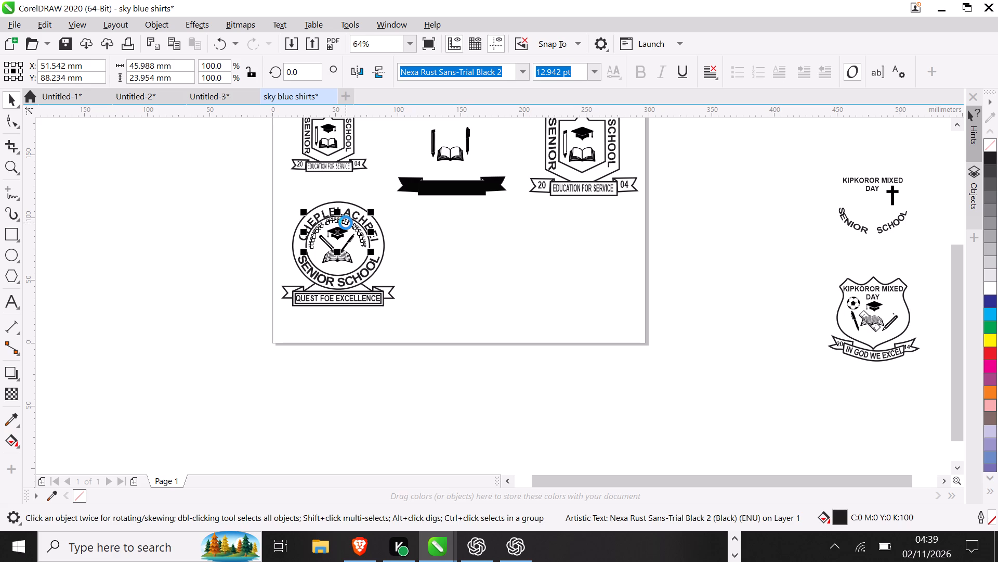
pyautogui.press('Down')
pyautogui.press('Down')
pyautogui.press('Down')
pyautogui.press('Down')
pyautogui.press('Down')
pyautogui.press('Down')
pyautogui.press('Down')
pyautogui.press('Down')
pyautogui.press('Down')
pyautogui.press('Down')
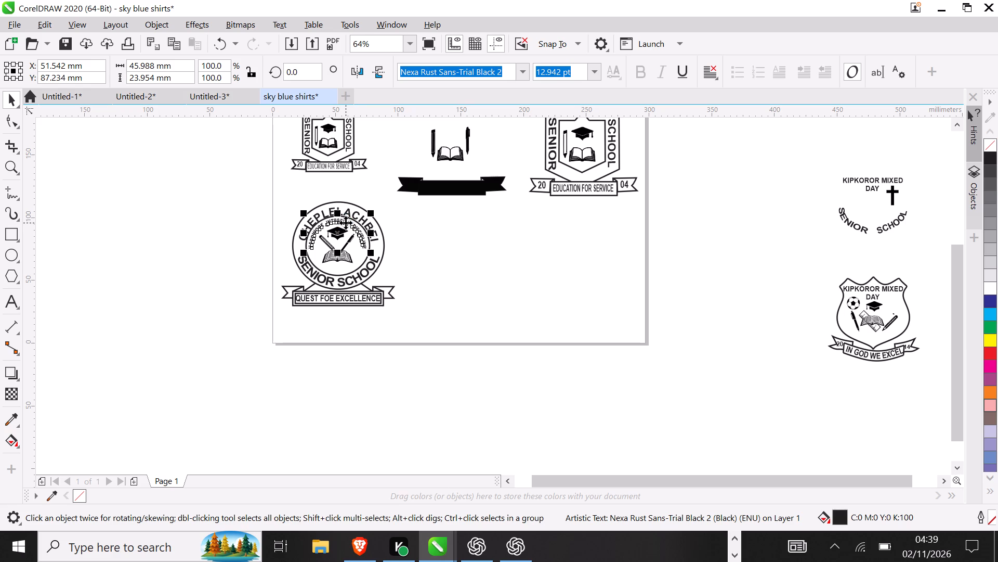
pyautogui.click(575, 288)
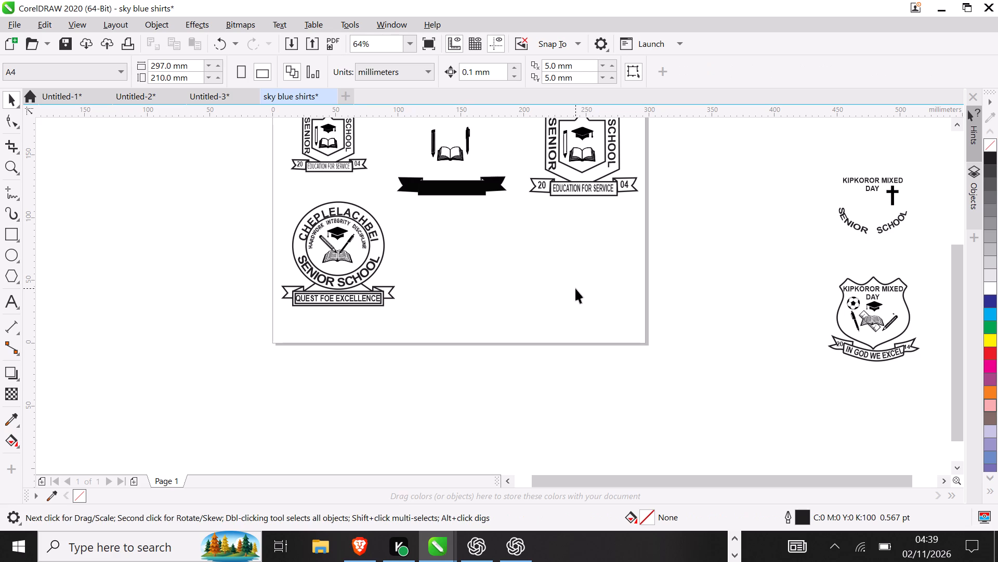
# Move the curved HARDWORK INTEGRITY DISCIPLINE text out of the Cheplelachbei crest, about 100 mm to the right into the empty area.
pyautogui.click(339, 218)
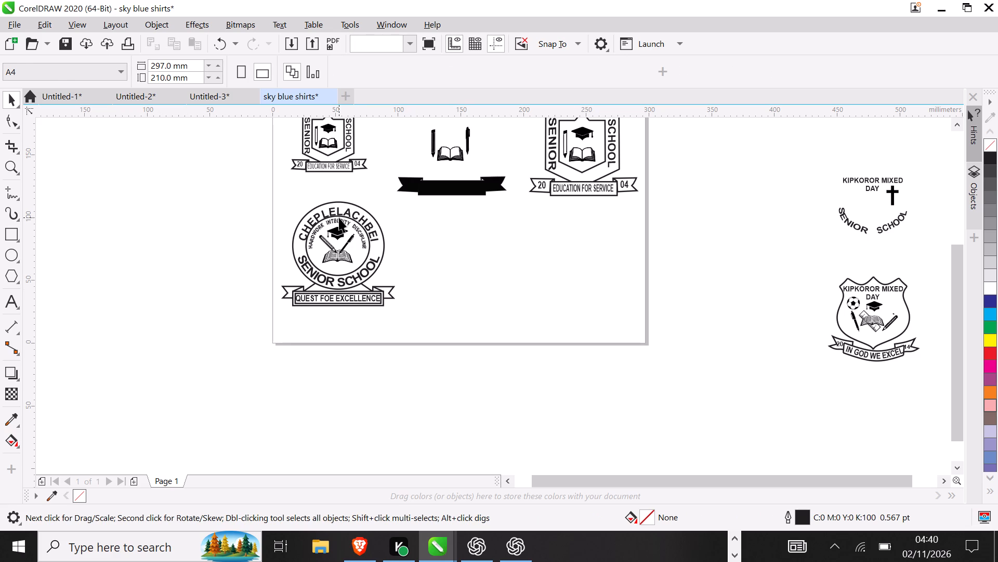
pyautogui.click(455, 238)
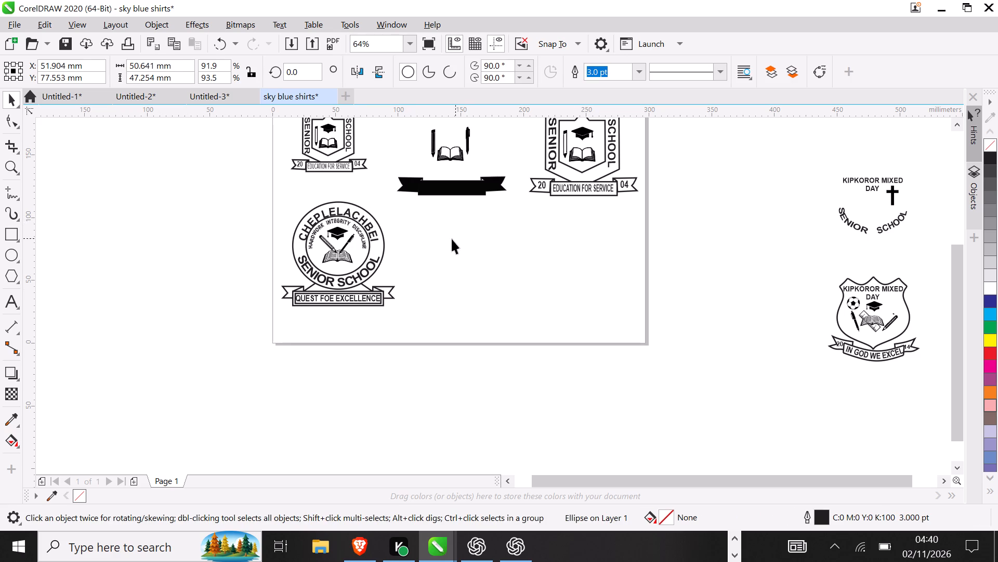
pyautogui.click(360, 228)
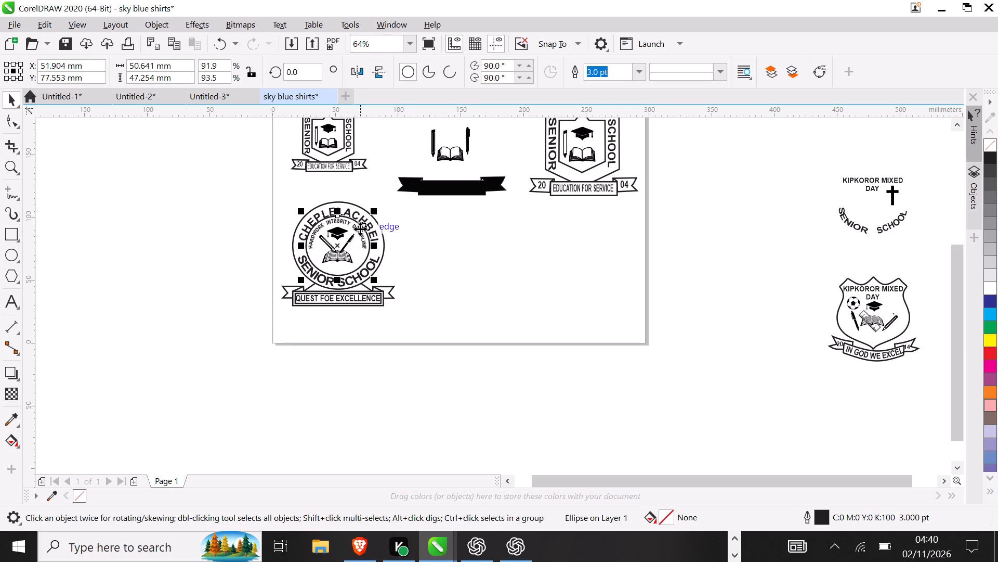
pyautogui.click(430, 226)
pyautogui.click(365, 246)
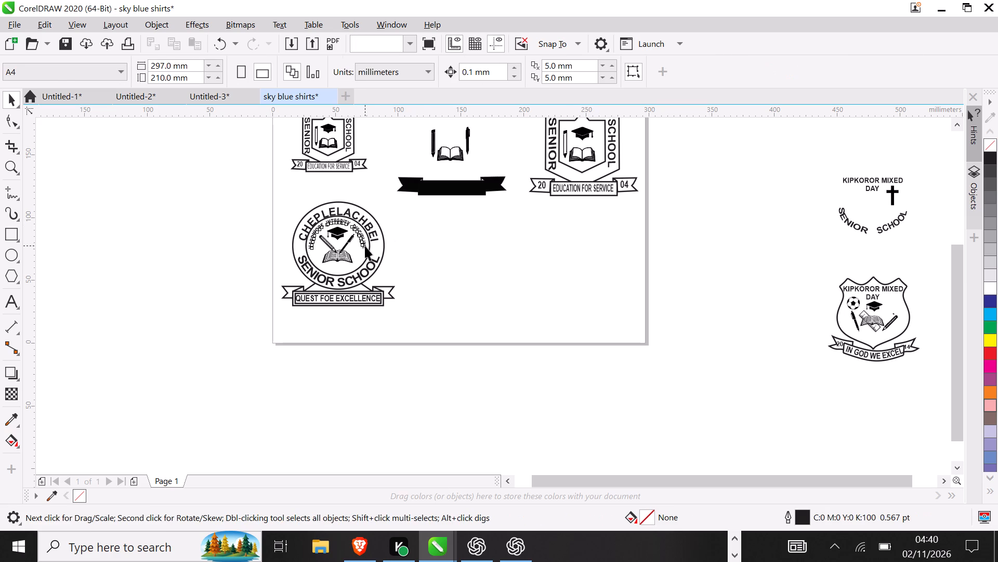
pyautogui.moveTo(337, 233); pyautogui.dragTo(463, 237)
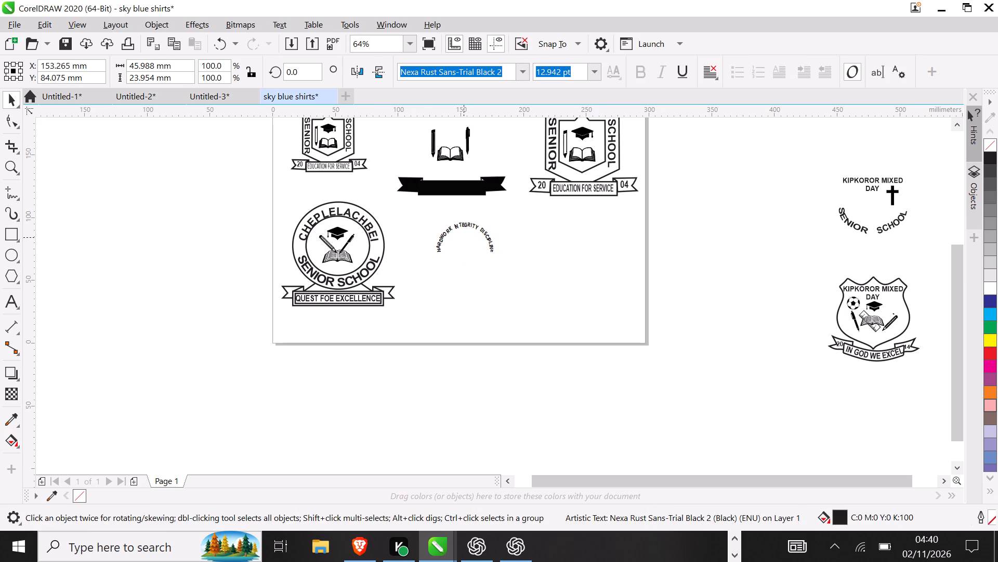
pyautogui.moveTo(463, 237); pyautogui.dragTo(462, 237)
pyautogui.click(702, 261)
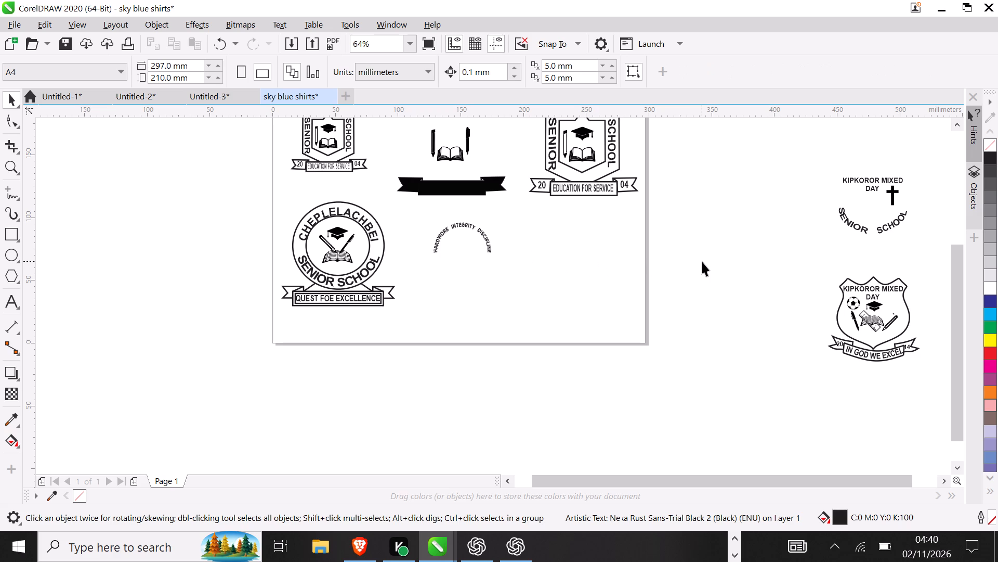
# Create a new one-page A4 landscape document, Untitled-4, at 297 x 210 mm in CMYK and 300 dpi.
pyautogui.click(349, 92)
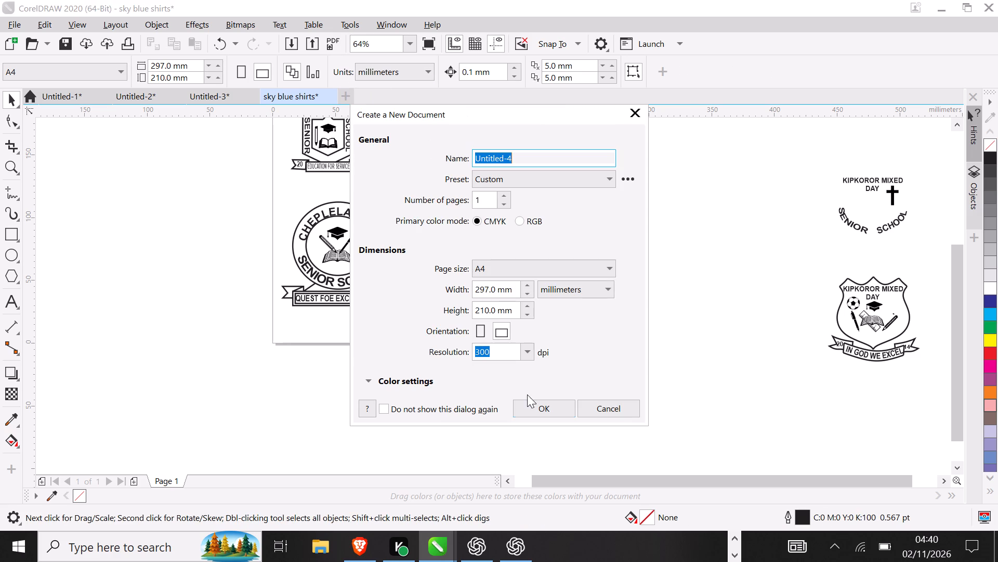
pyautogui.click(557, 403)
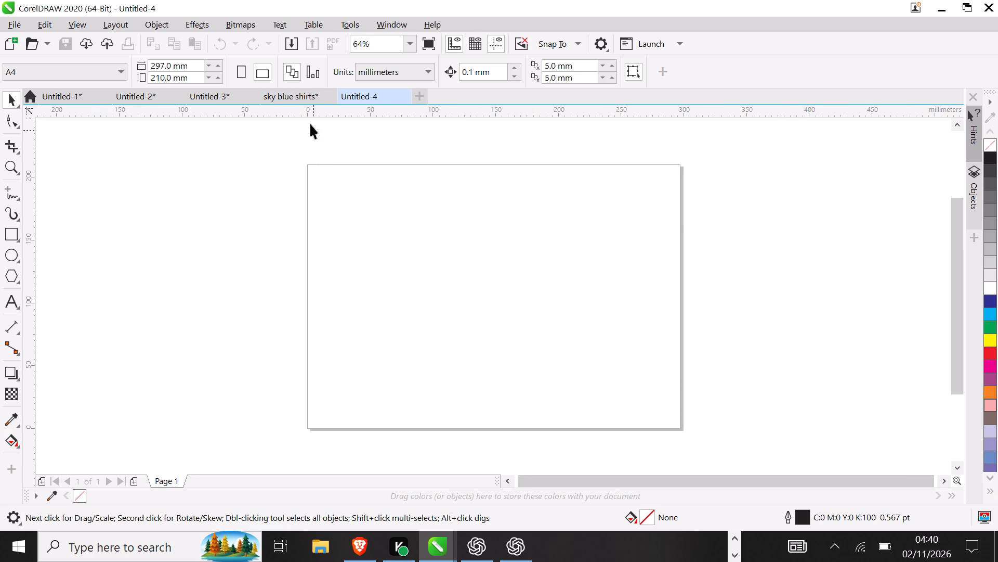
# Delete the Kipkoror Mixed Day shield crest and its loose lettering and cross beside the page of the sky blue shirts document.
pyautogui.click(304, 100)
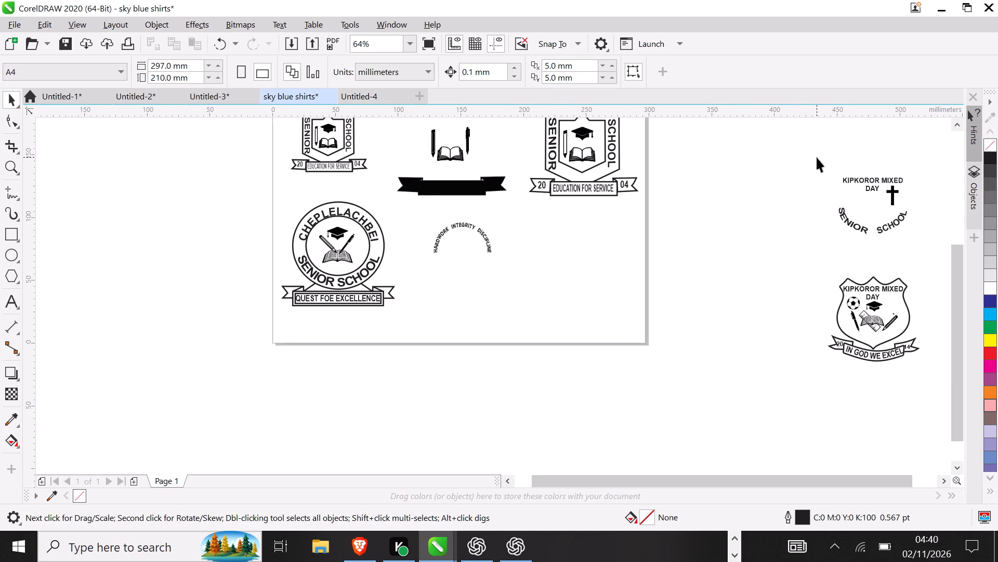
pyautogui.moveTo(817, 157); pyautogui.dragTo(877, 400)
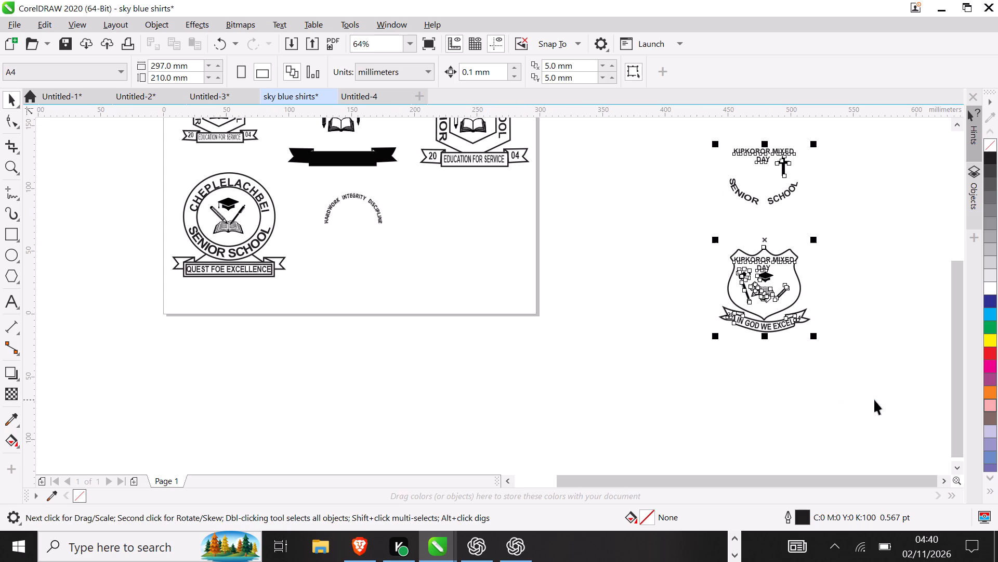
pyautogui.click(874, 400)
pyautogui.press('BackSpace')
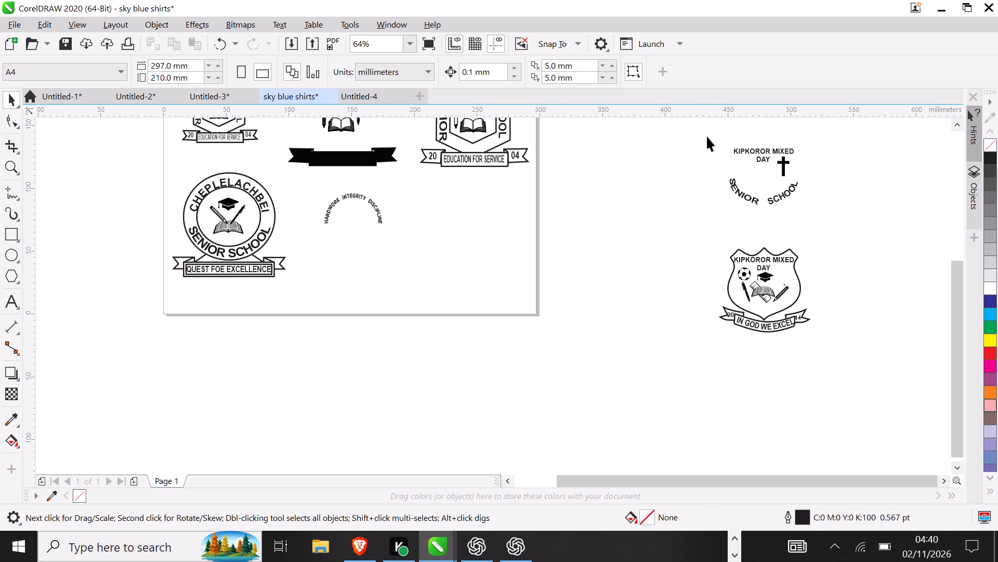
pyautogui.moveTo(706, 138); pyautogui.dragTo(813, 365)
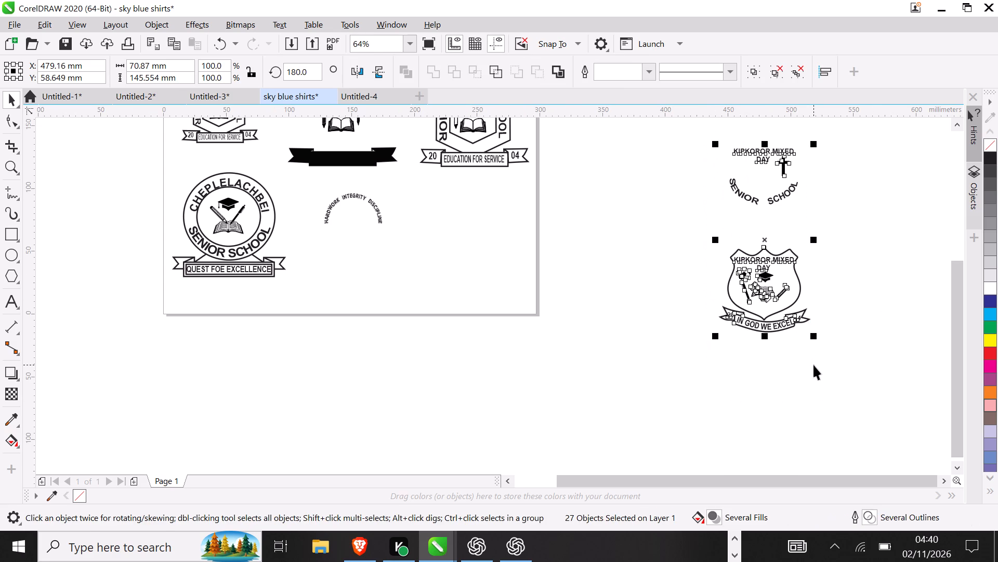
pyautogui.press('Return')
pyautogui.press('BackSpace')
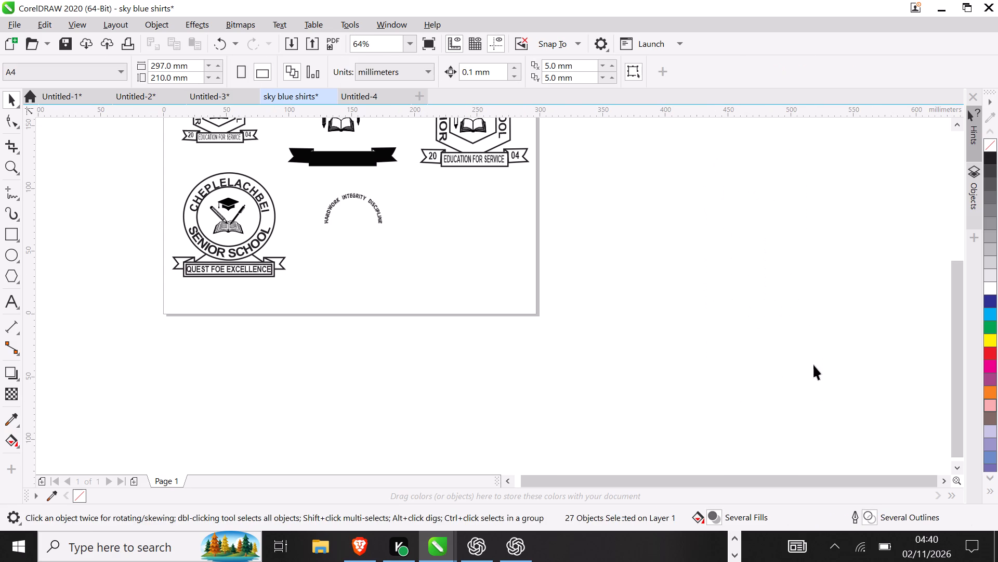
# Import CHEPLELACHBEI AND KIPy.cdr into the Untitled-4 document, placing it from the page's upper-left corner at about 288 x 157 mm.
pyautogui.click(375, 92)
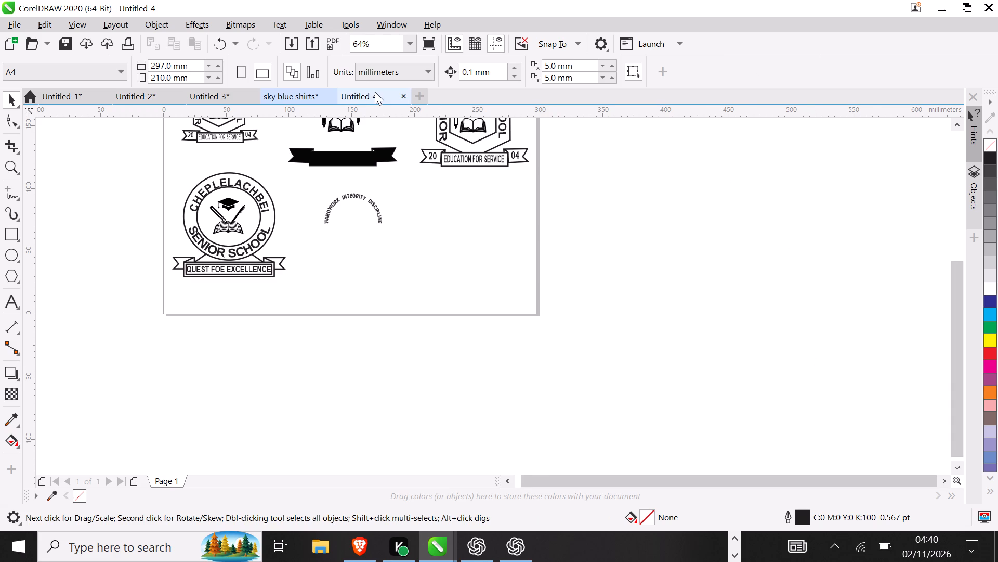
pyautogui.click(18, 26)
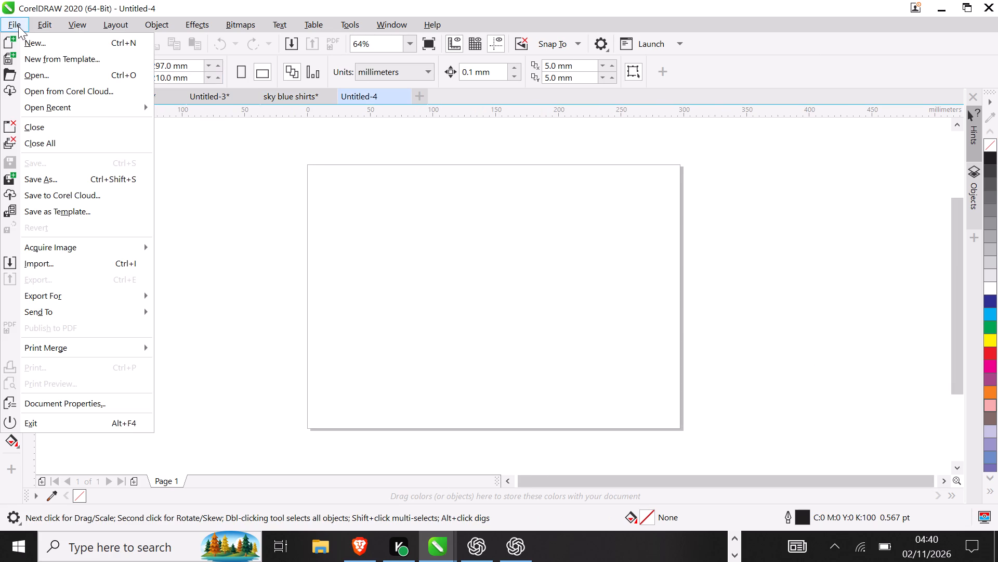
pyautogui.click(108, 260)
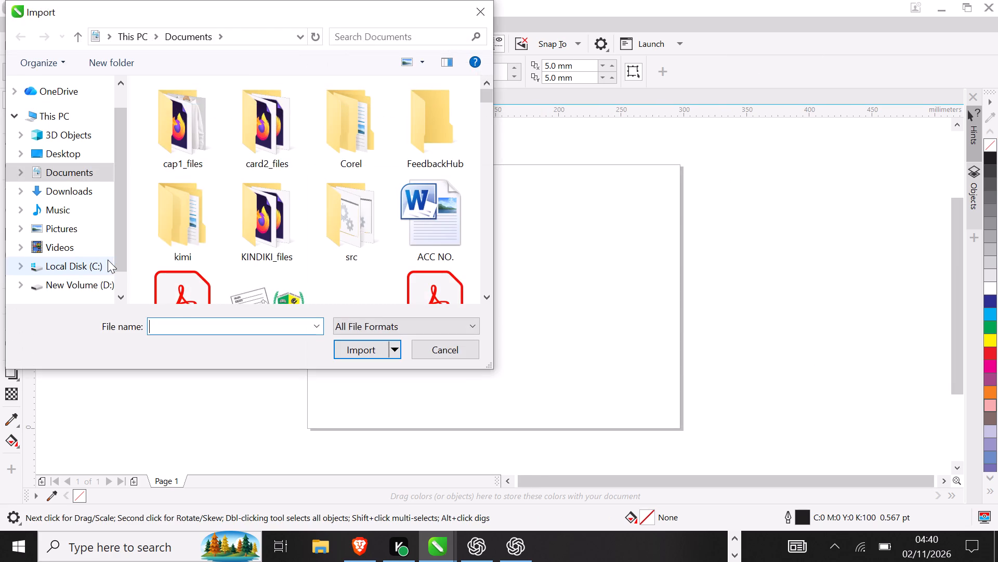
pyautogui.click(221, 318)
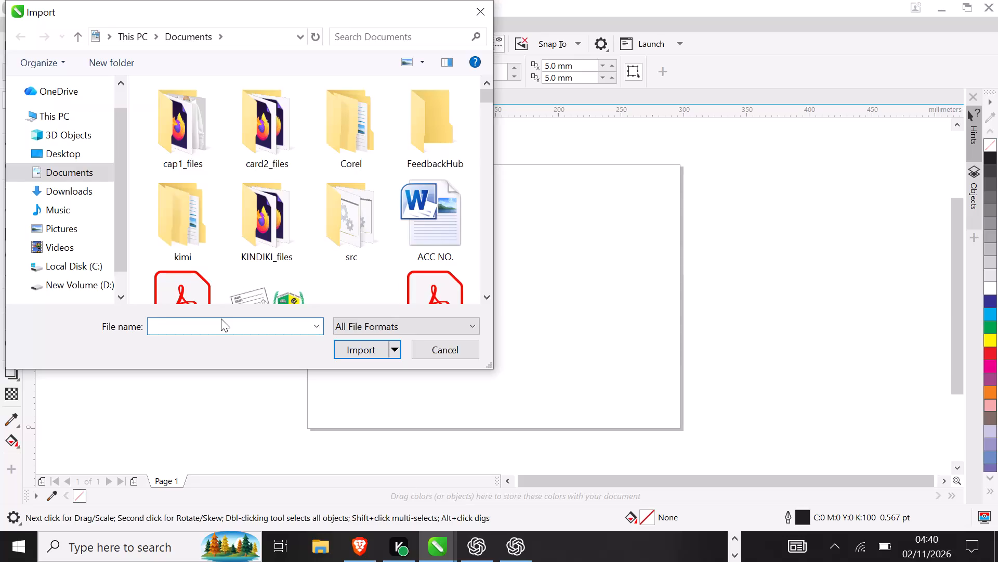
pyautogui.click(221, 318)
pyautogui.press('f')
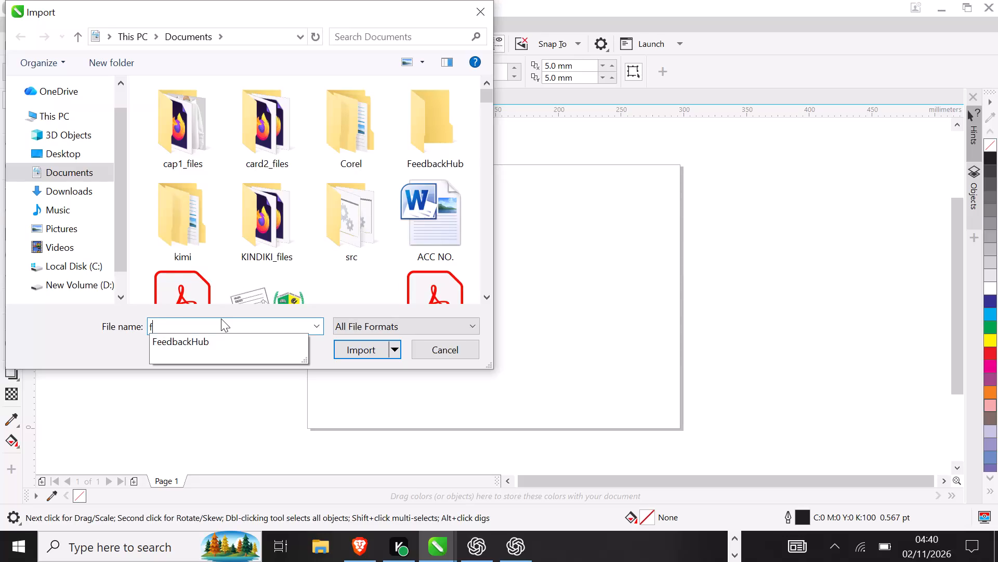
pyautogui.press('BackSpace')
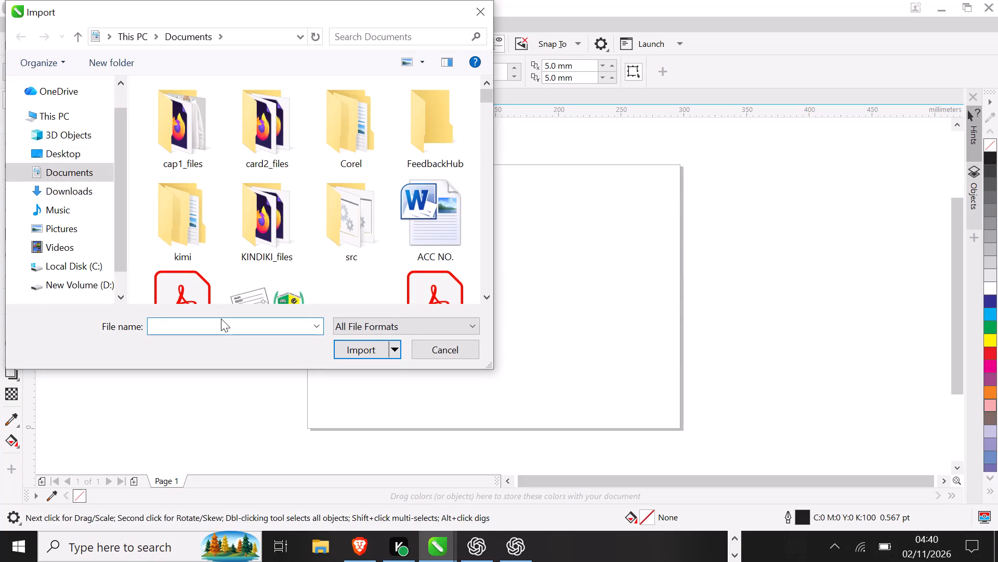
pyautogui.press('c')
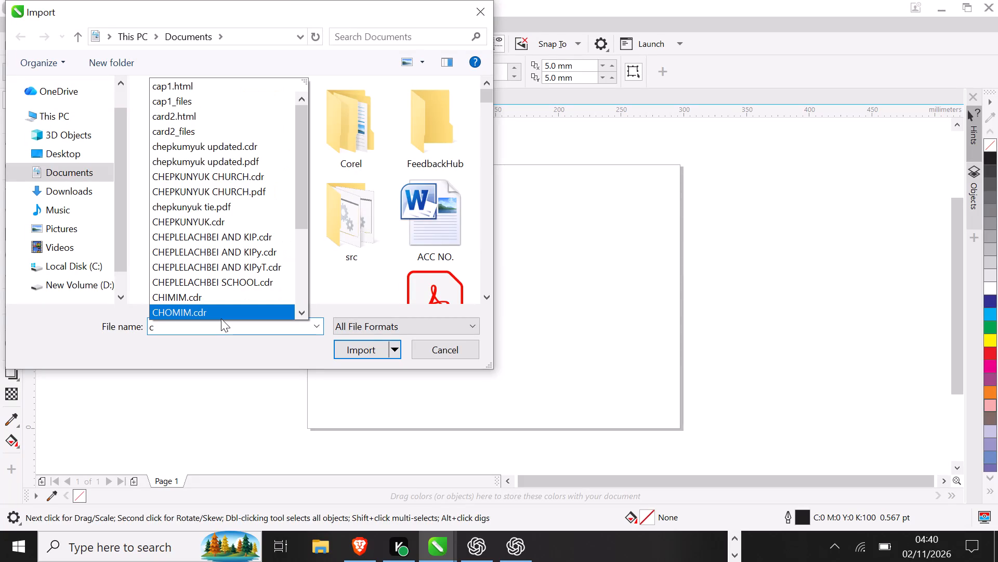
pyautogui.moveTo(221, 318); pyautogui.dragTo(233, 259)
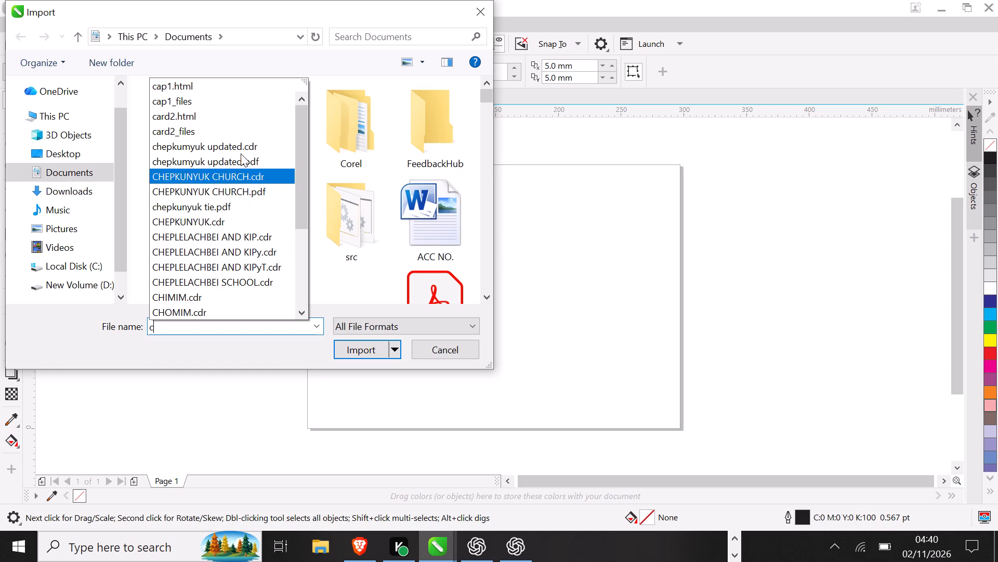
pyautogui.click(243, 259)
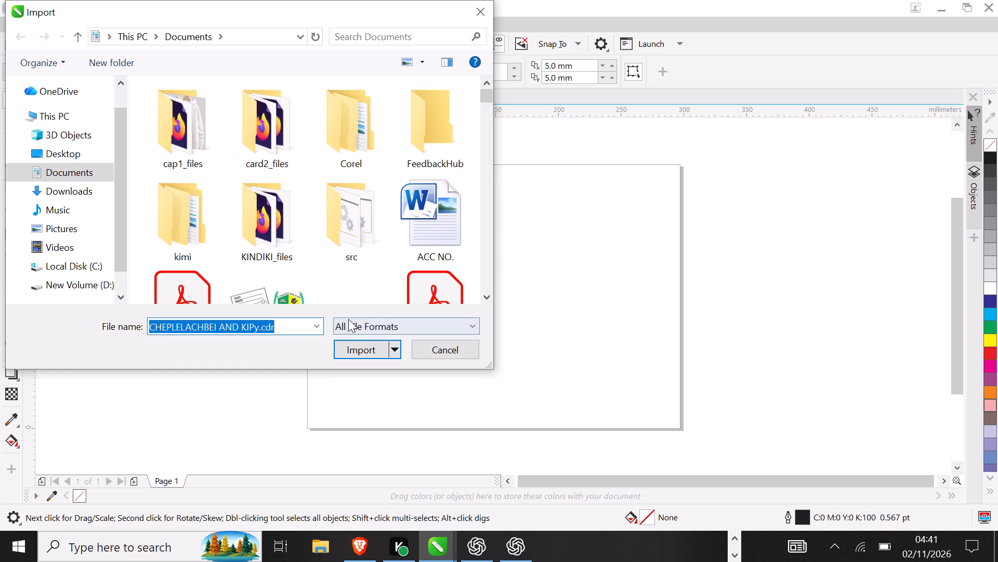
pyautogui.click(353, 344)
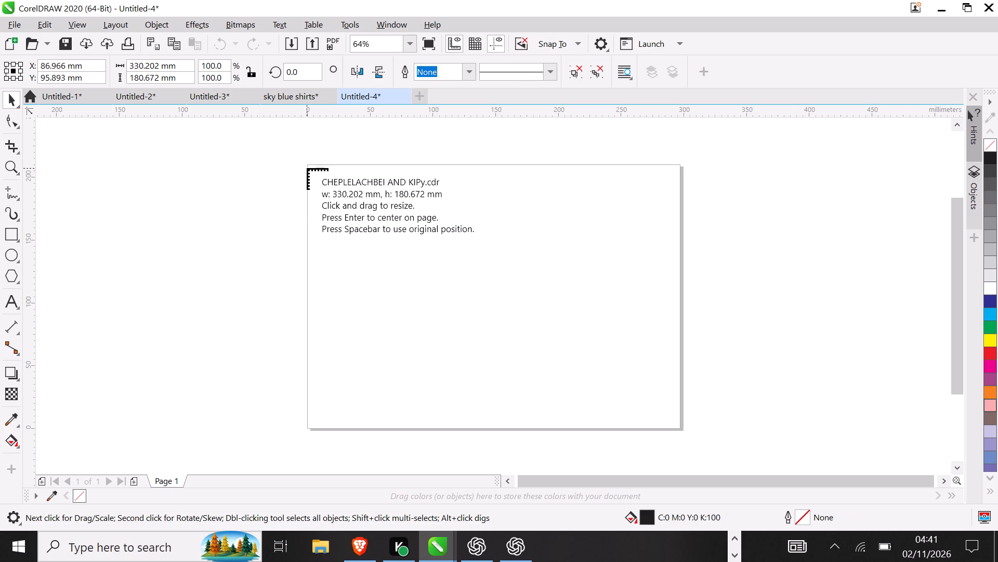
pyautogui.moveTo(307, 168); pyautogui.dragTo(672, 482)
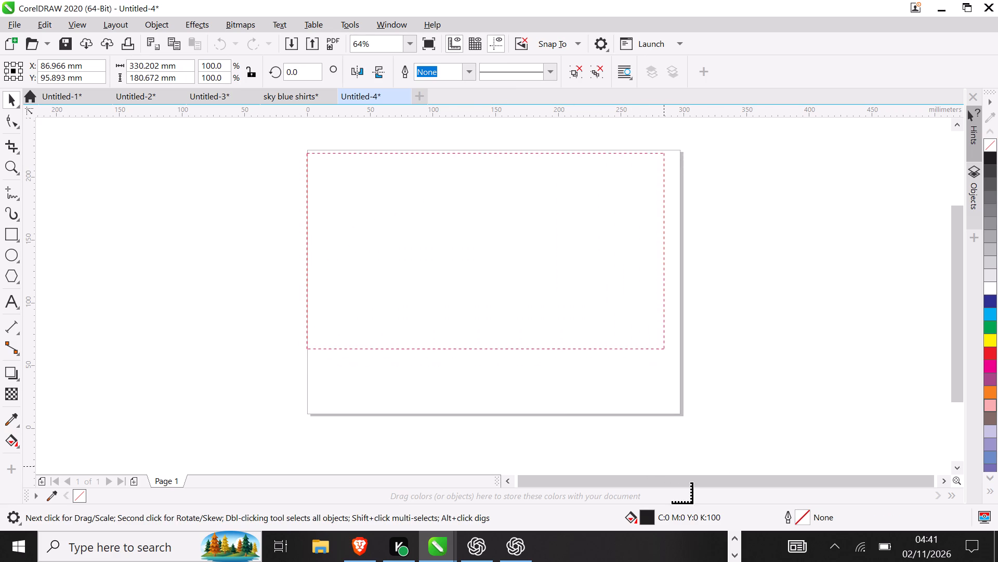
pyautogui.moveTo(672, 482); pyautogui.dragTo(702, 529)
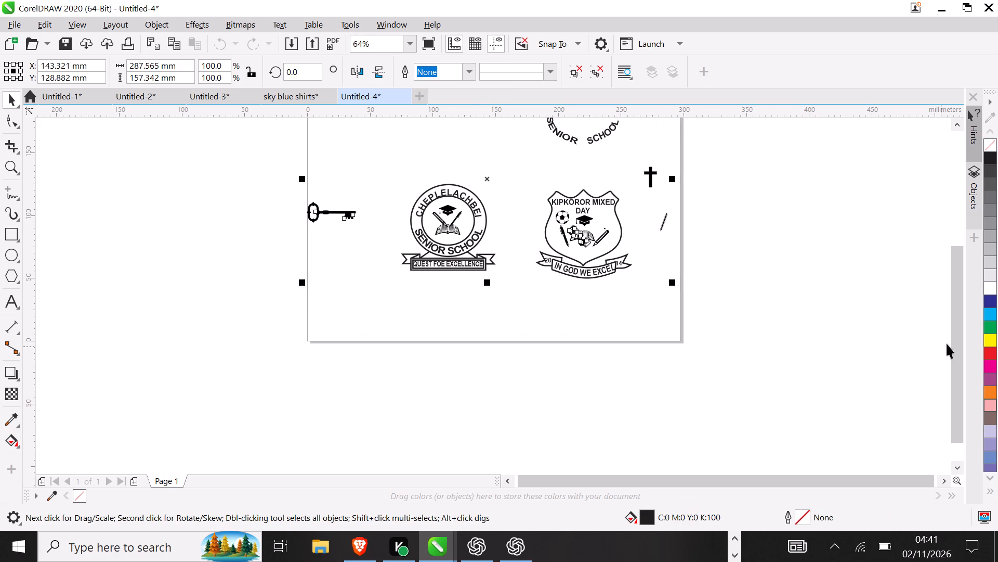
pyautogui.moveTo(956, 338); pyautogui.dragTo(952, 139)
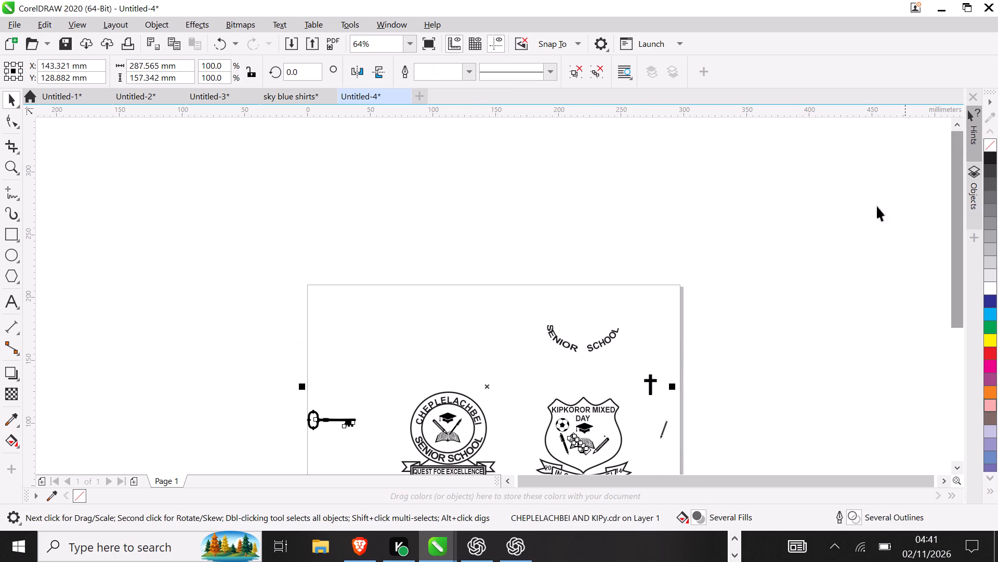
pyautogui.moveTo(960, 296); pyautogui.dragTo(964, 340)
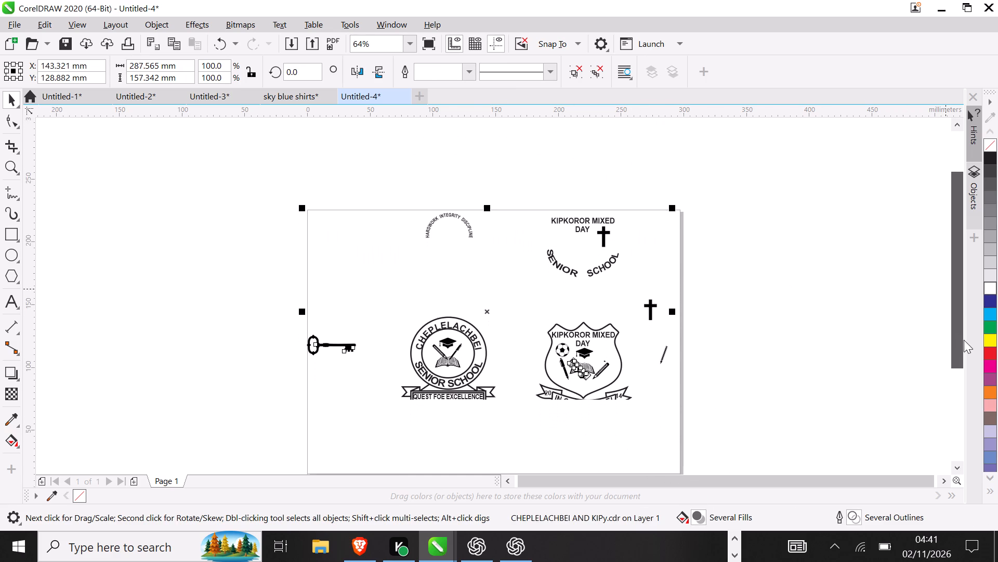
pyautogui.moveTo(964, 340); pyautogui.dragTo(964, 343)
pyautogui.click(651, 354)
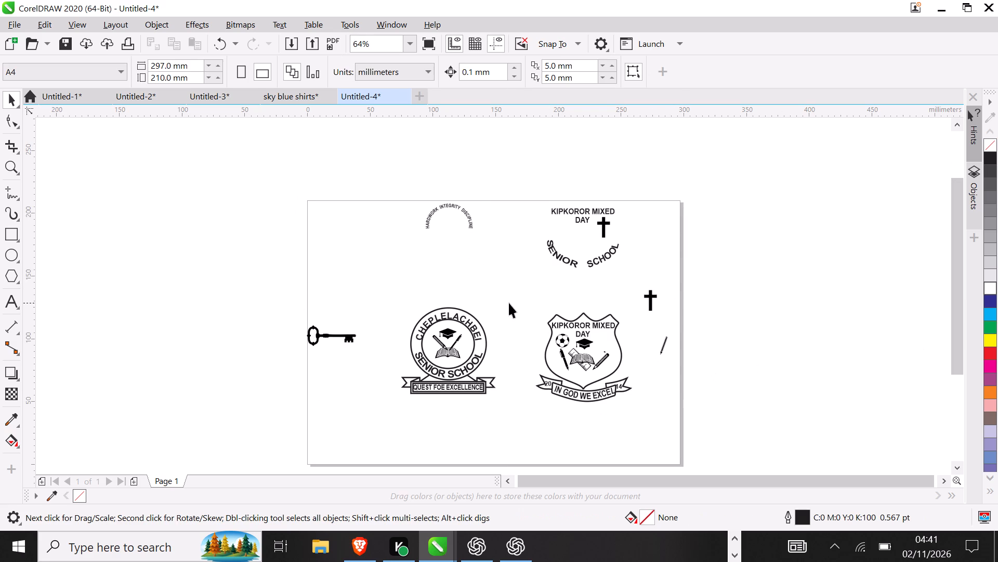
pyautogui.click(509, 303)
pyautogui.click(455, 313)
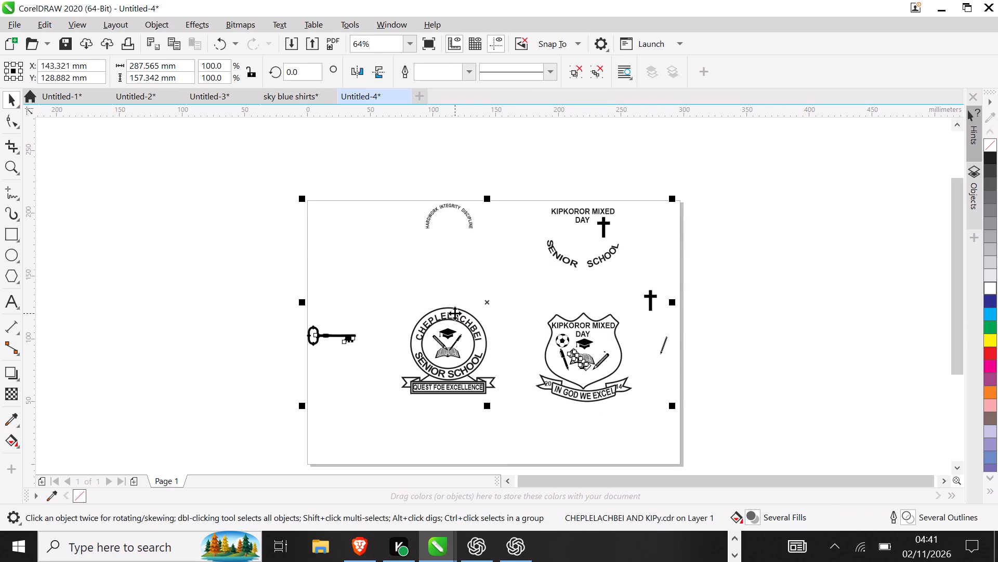
pyautogui.hotkey('ctrl', 'u')
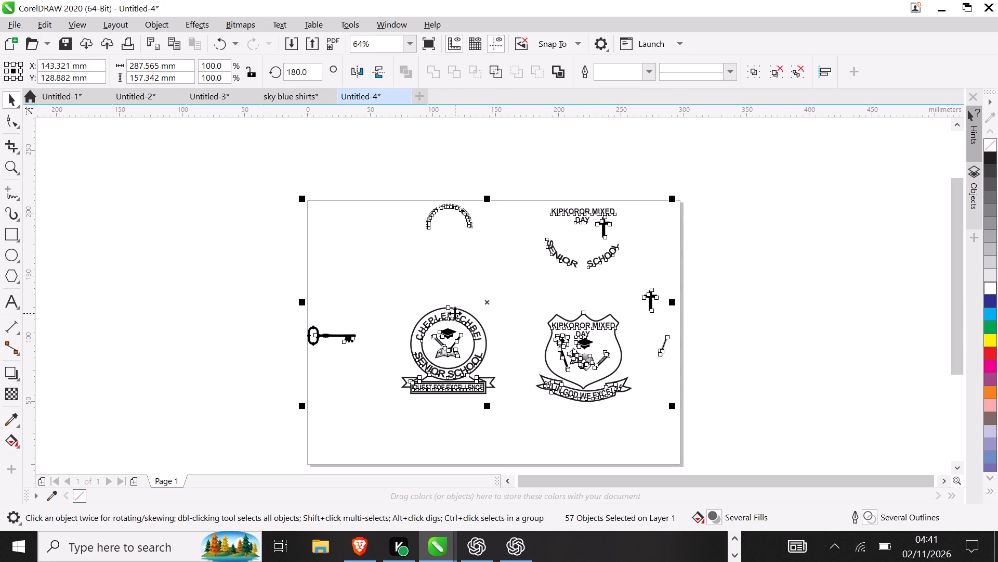
pyautogui.click(758, 304)
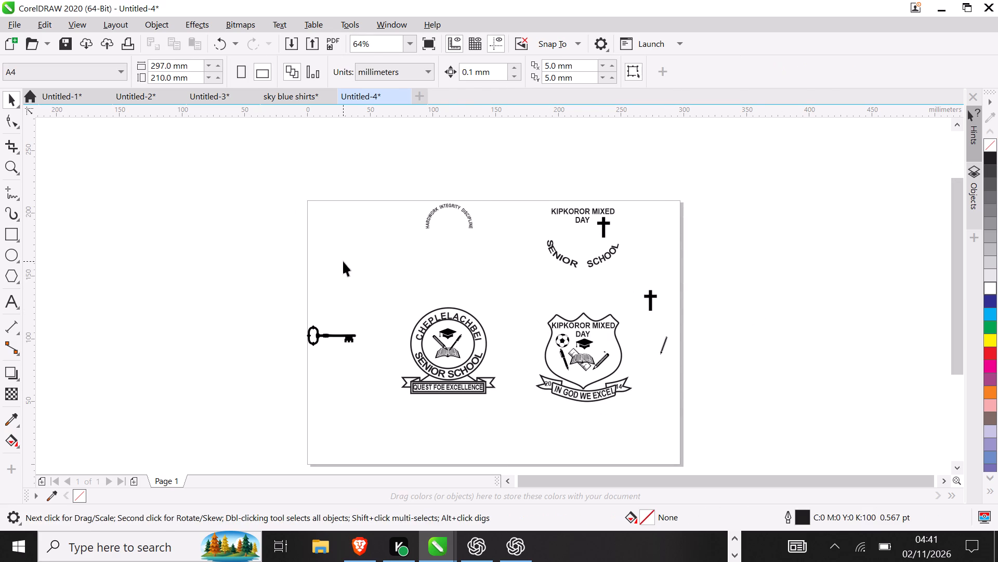
# Delete the key, the curved HARDWORK INTEGRITY DISCIPLINE text and the Cheplelachbei crest from the Untitled-4 page.
pyautogui.moveTo(235, 154); pyautogui.dragTo(519, 435)
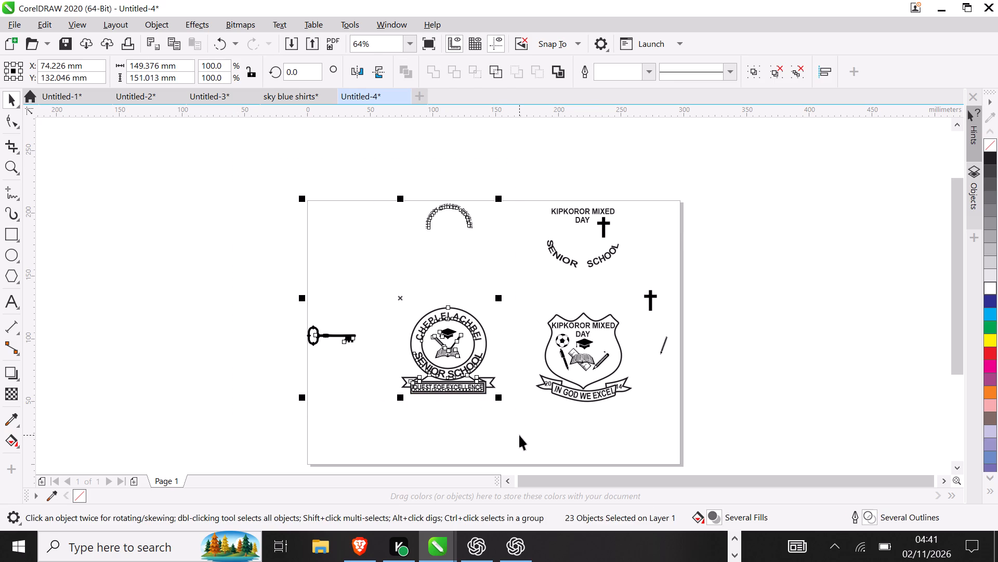
pyautogui.press('Return')
pyautogui.press('BackSpace')
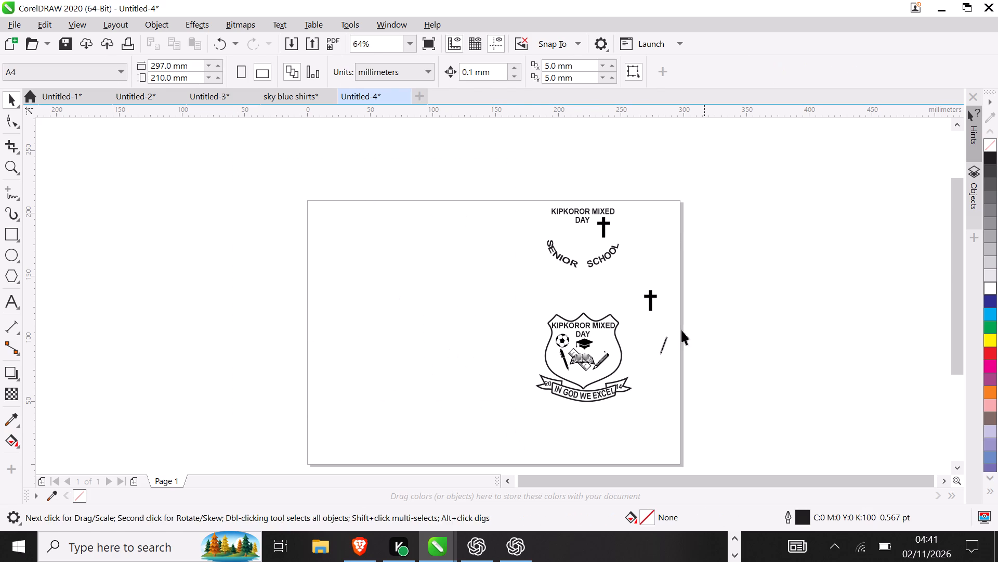
# Delete the loose cross and slanted stroke beside the Kipkoror Mixed Day shield crest.
pyautogui.moveTo(639, 274); pyautogui.dragTo(710, 360)
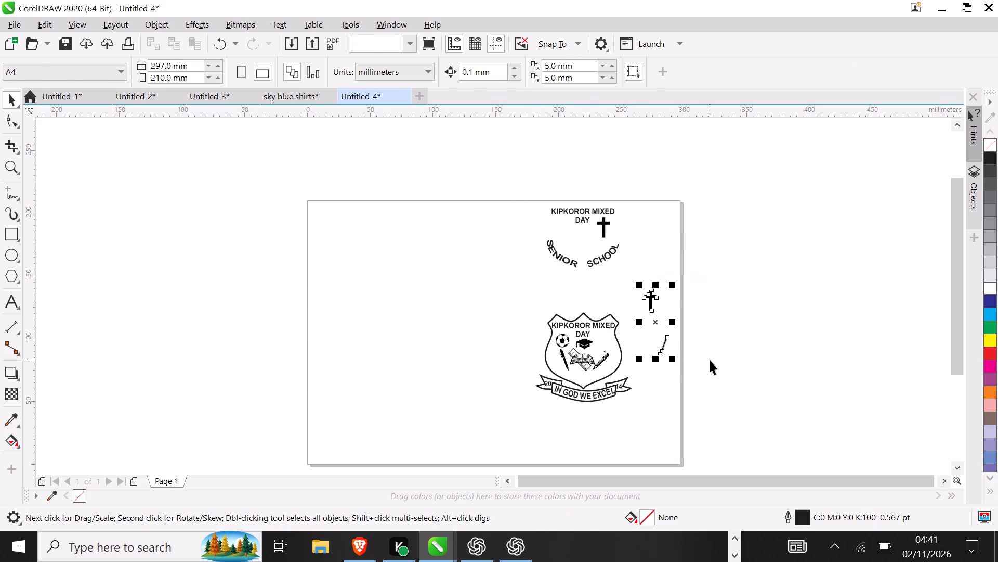
pyautogui.press('BackSpace')
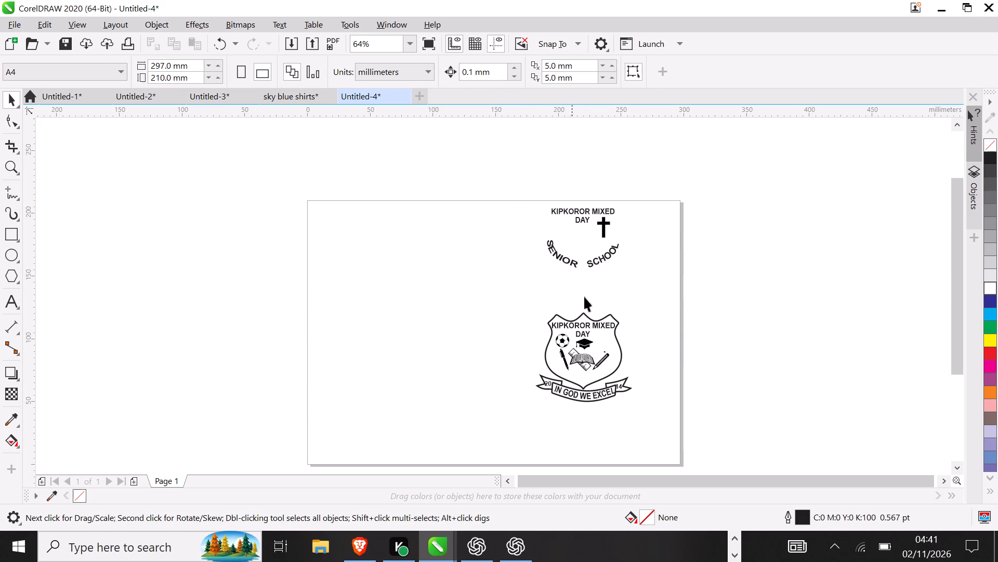
# Scale the shield crest and the loose name, cross and SENIOR SCHOOL text together to 108.5%, about 81 x 166 mm.
pyautogui.moveTo(529, 295); pyautogui.dragTo(654, 424)
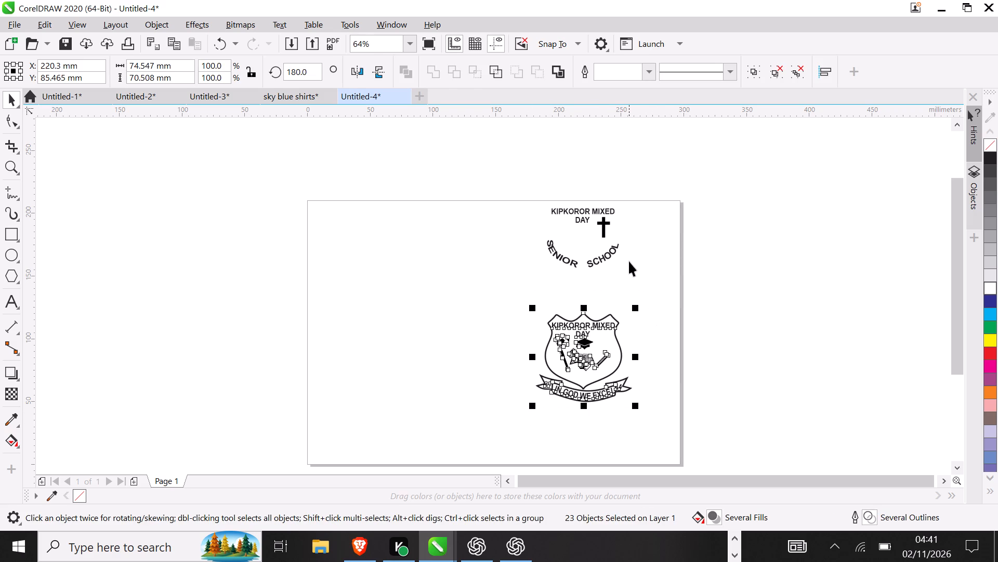
pyautogui.click(629, 261)
pyautogui.moveTo(528, 185); pyautogui.dragTo(655, 427)
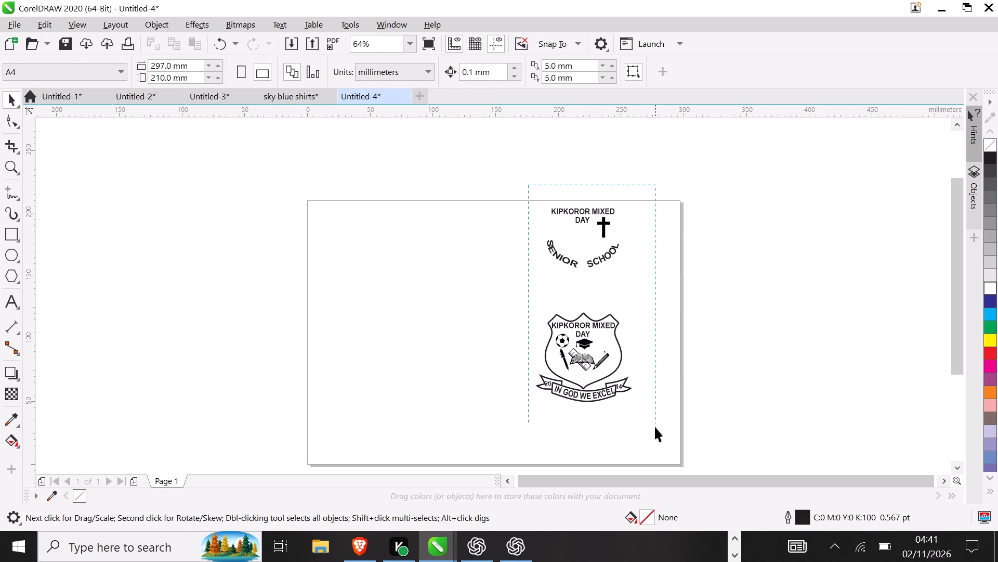
pyautogui.moveTo(655, 427); pyautogui.dragTo(656, 427)
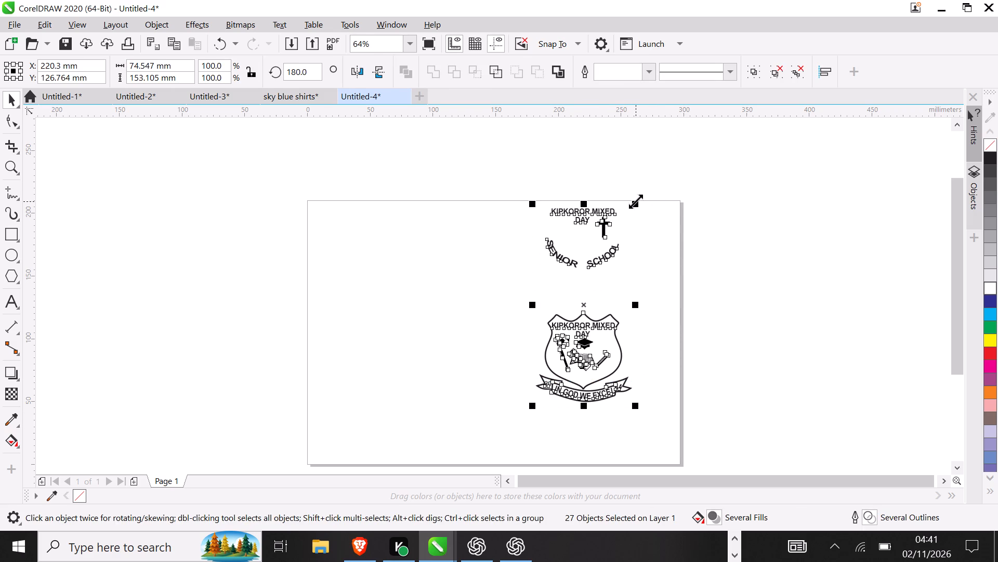
pyautogui.moveTo(636, 201); pyautogui.dragTo(658, 185)
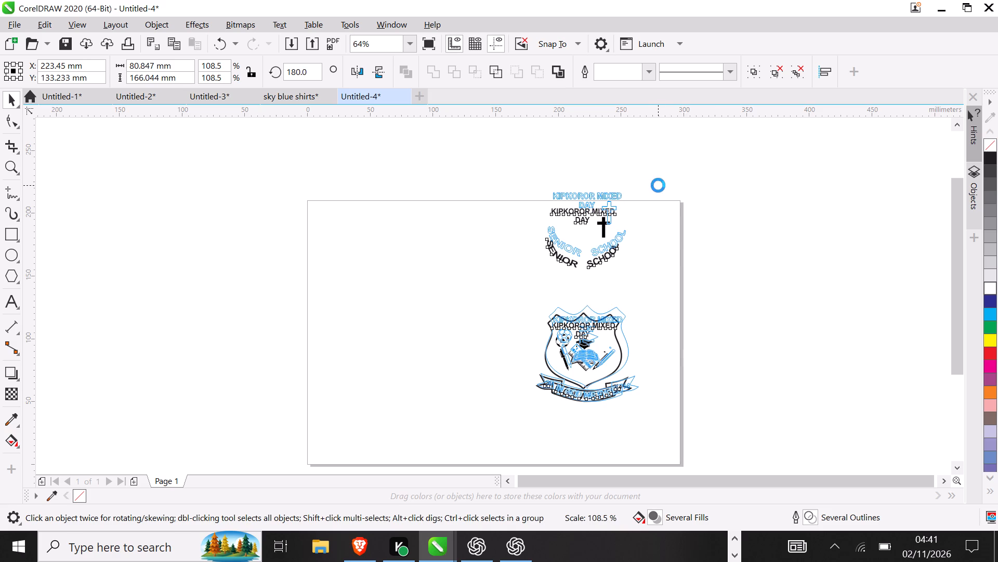
pyautogui.click(658, 185)
# Stretch all the Kipkoror artwork vertically to about 179 mm tall, keeping its width.
pyautogui.moveTo(514, 171); pyautogui.dragTo(679, 414)
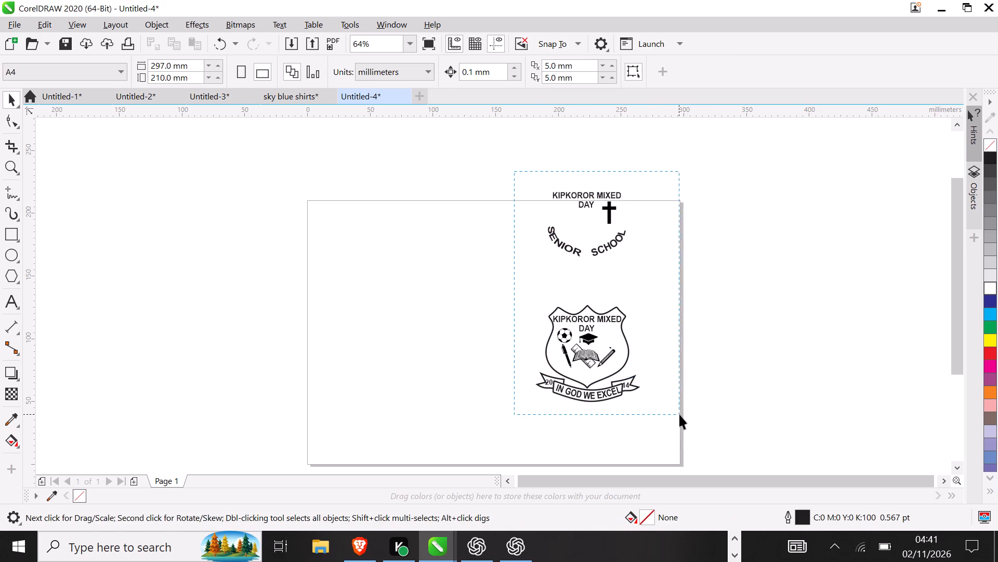
pyautogui.moveTo(679, 414); pyautogui.dragTo(680, 413)
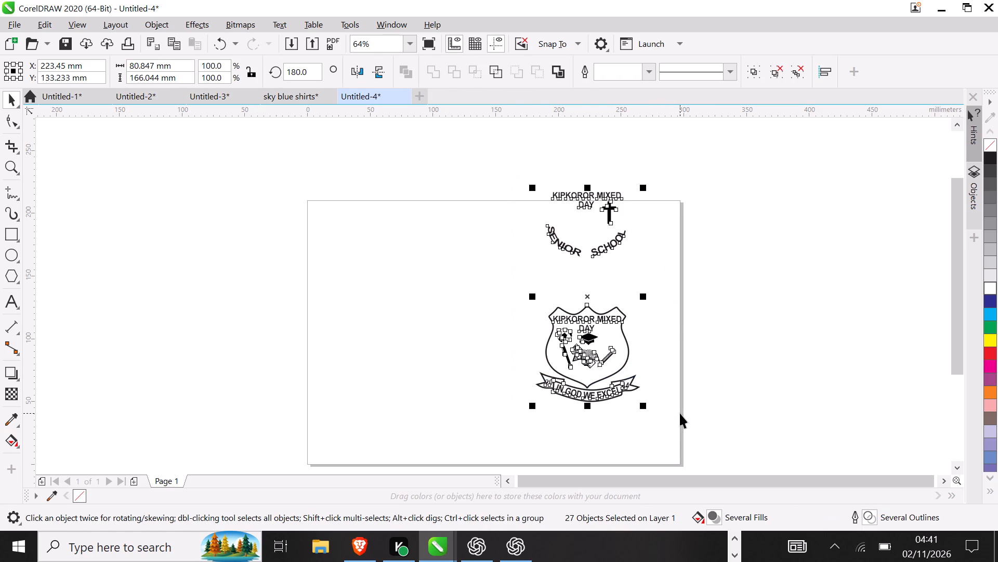
pyautogui.moveTo(680, 413); pyautogui.dragTo(513, 299)
pyautogui.click(513, 299)
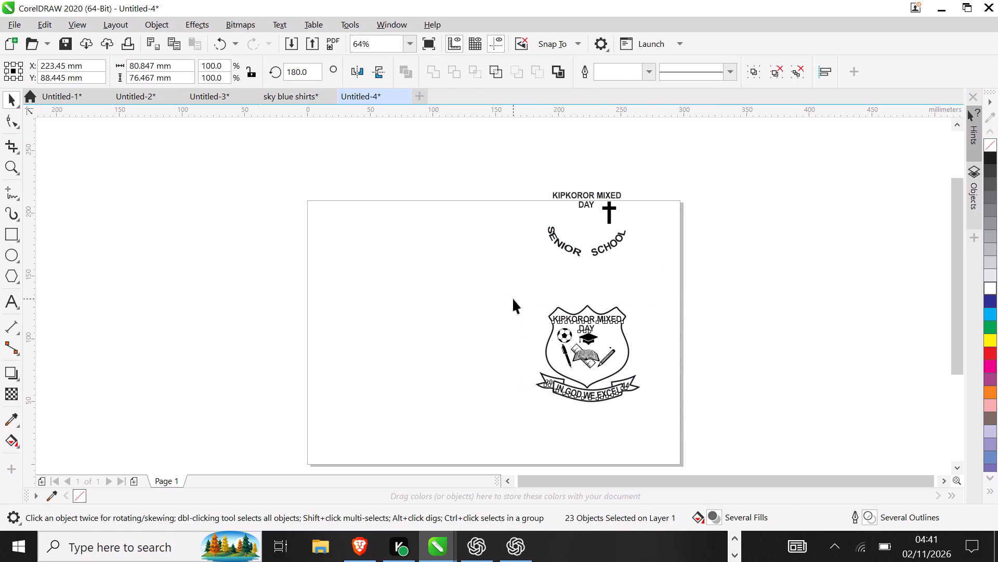
pyautogui.moveTo(511, 287); pyautogui.dragTo(641, 407)
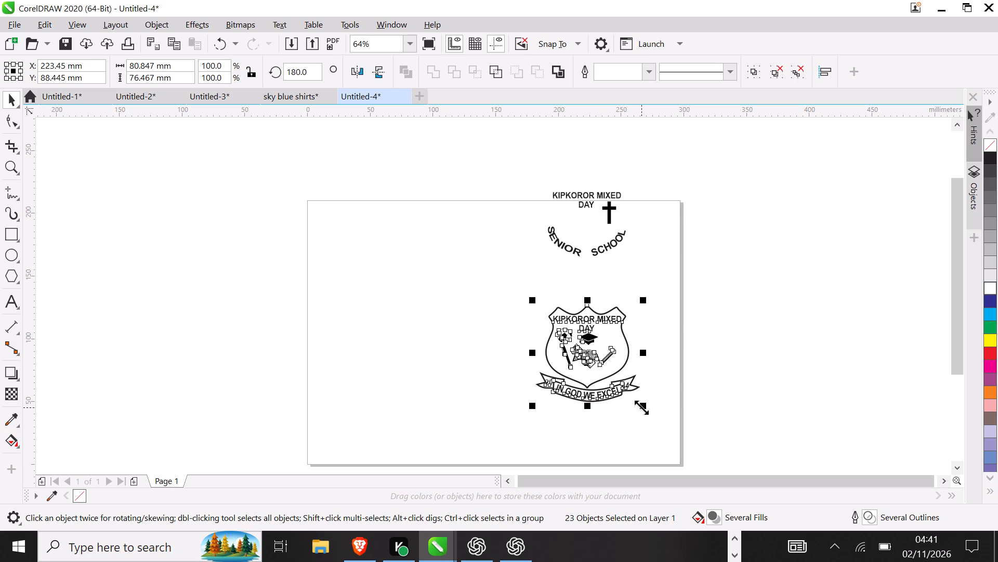
pyautogui.moveTo(512, 157); pyautogui.dragTo(516, 363)
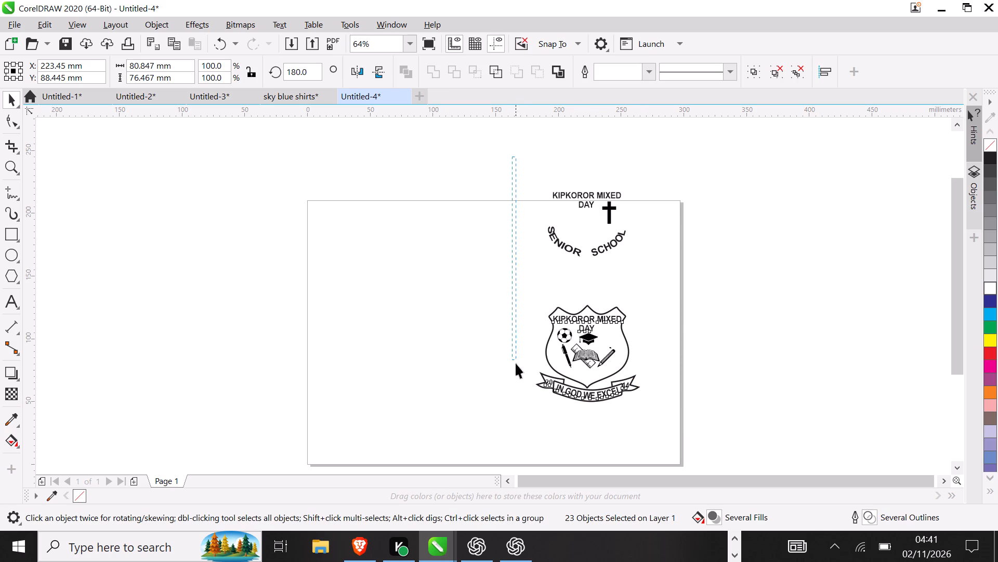
pyautogui.moveTo(516, 363); pyautogui.dragTo(640, 420)
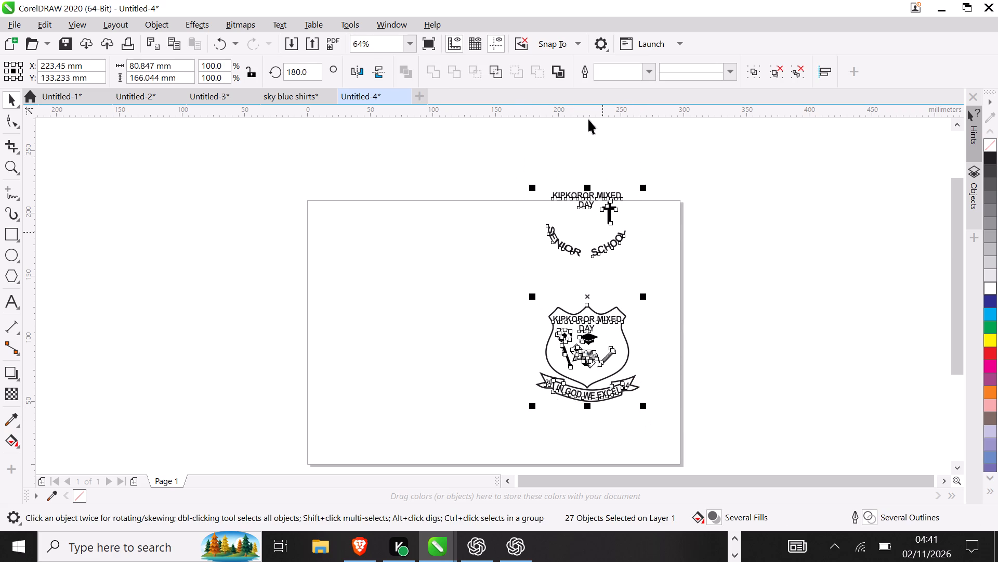
pyautogui.moveTo(588, 185); pyautogui.dragTo(588, 179)
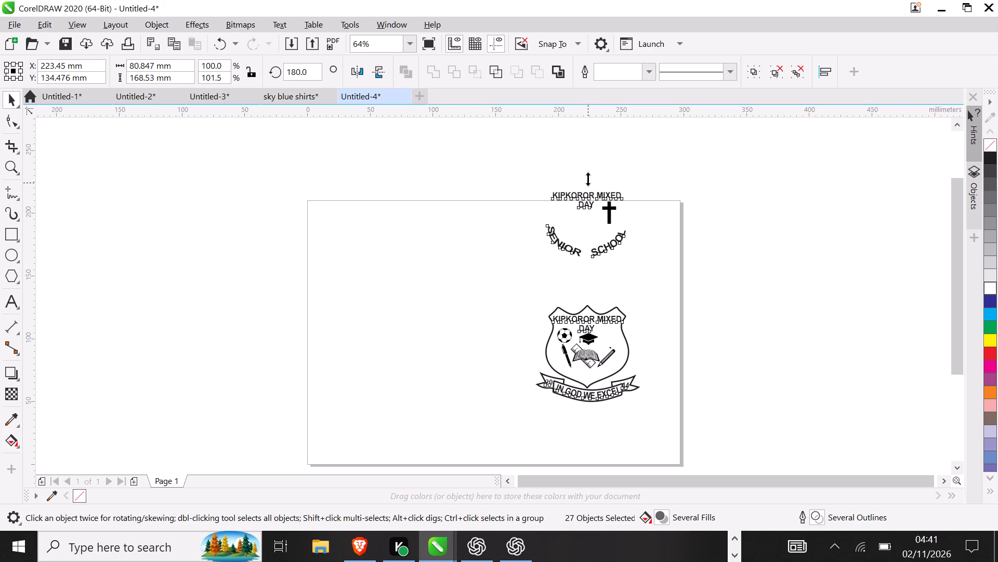
pyautogui.moveTo(588, 179); pyautogui.dragTo(588, 177)
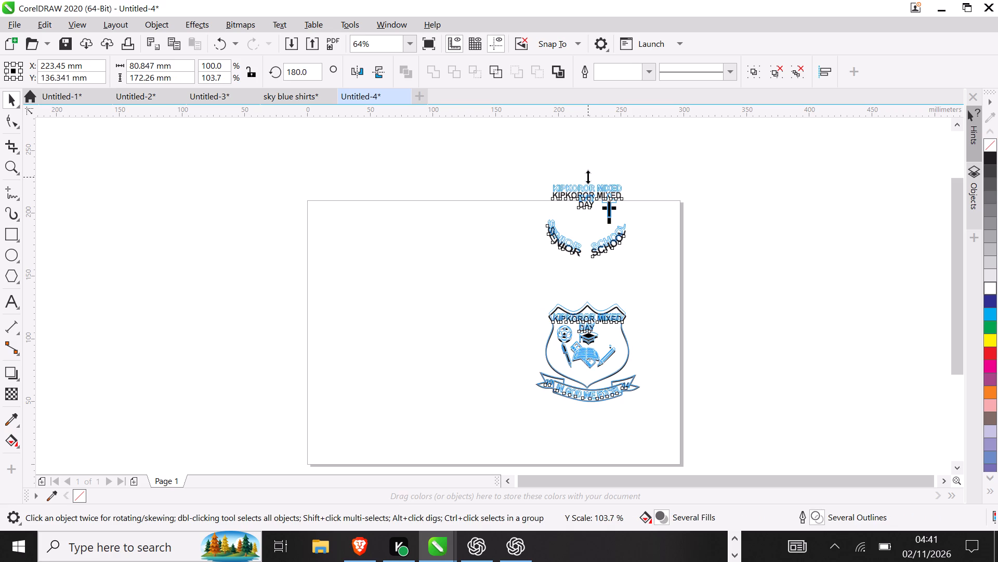
pyautogui.moveTo(588, 177); pyautogui.dragTo(589, 169)
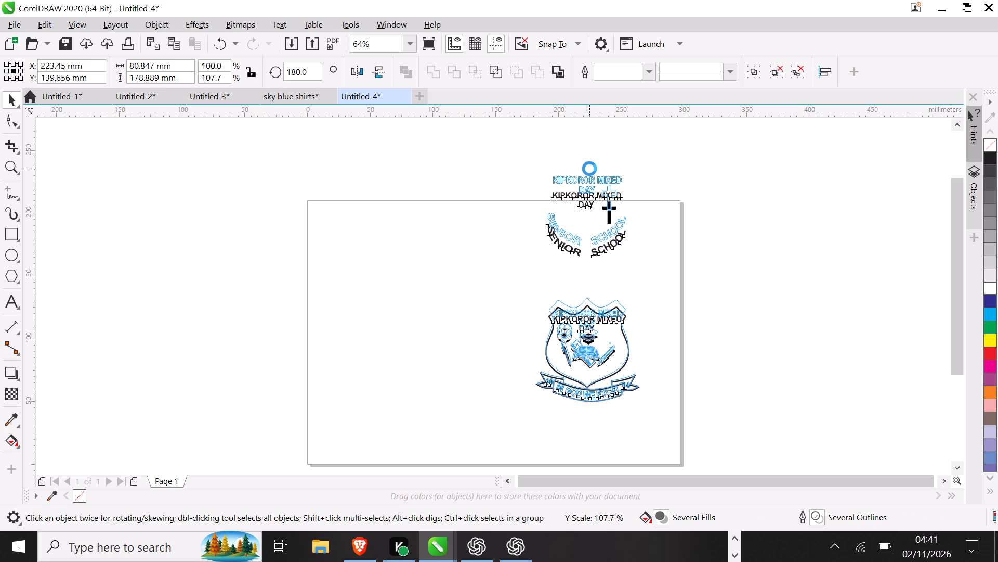
pyautogui.click(684, 216)
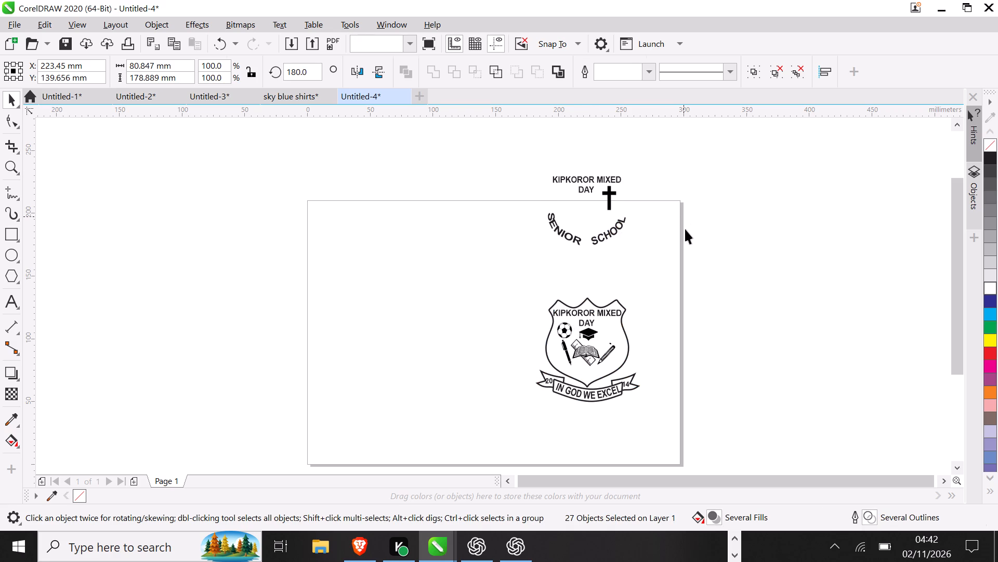
# Move all the Kipkoror artwork to the left side of the page, fully inside the page's top and bottom edges.
pyautogui.moveTo(522, 144); pyautogui.dragTo(660, 417)
pyautogui.moveTo(588, 291); pyautogui.dragTo(579, 297)
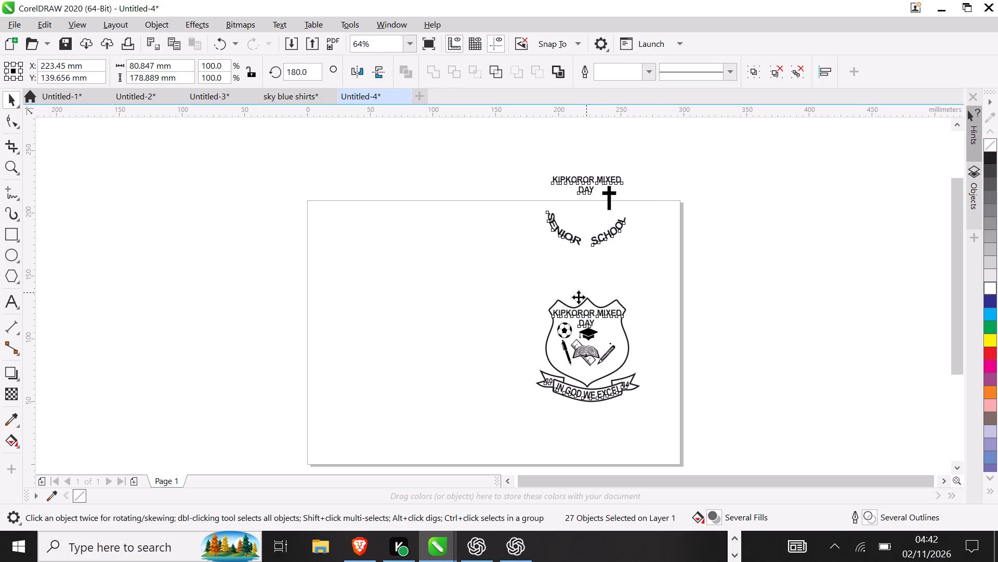
pyautogui.moveTo(579, 297); pyautogui.dragTo(388, 331)
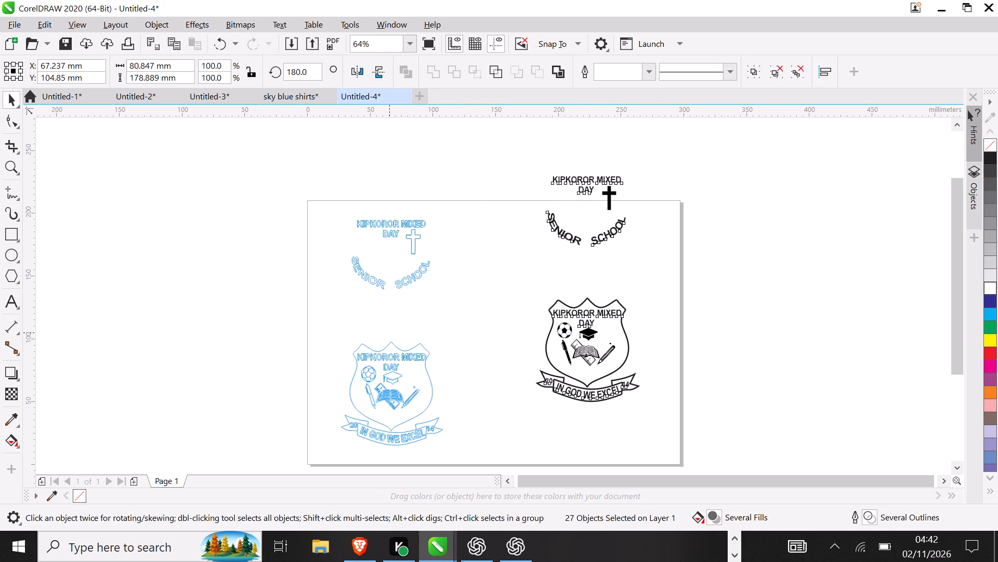
pyautogui.moveTo(388, 331); pyautogui.dragTo(387, 324)
pyautogui.click(684, 360)
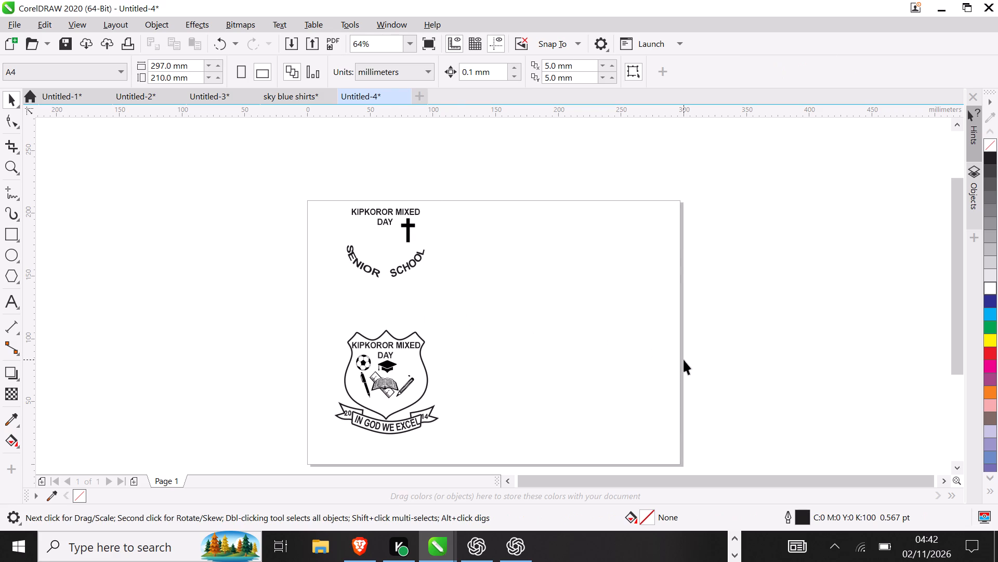
# Delete the KIPKOROR MIXED DAY text inside the shield crest.
pyautogui.click(390, 359)
pyautogui.click(525, 354)
pyautogui.click(402, 348)
pyautogui.click(402, 348)
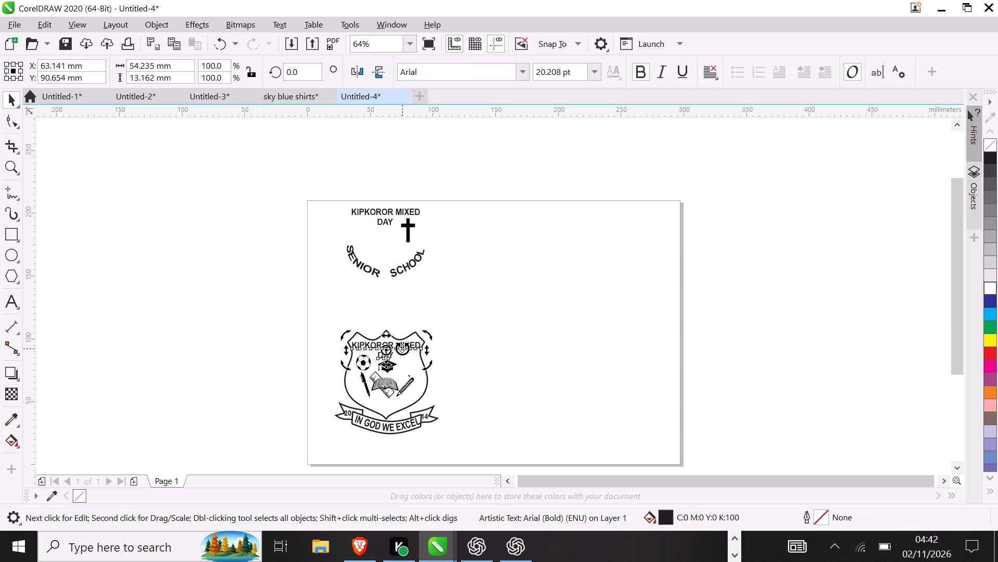
pyautogui.click(380, 350)
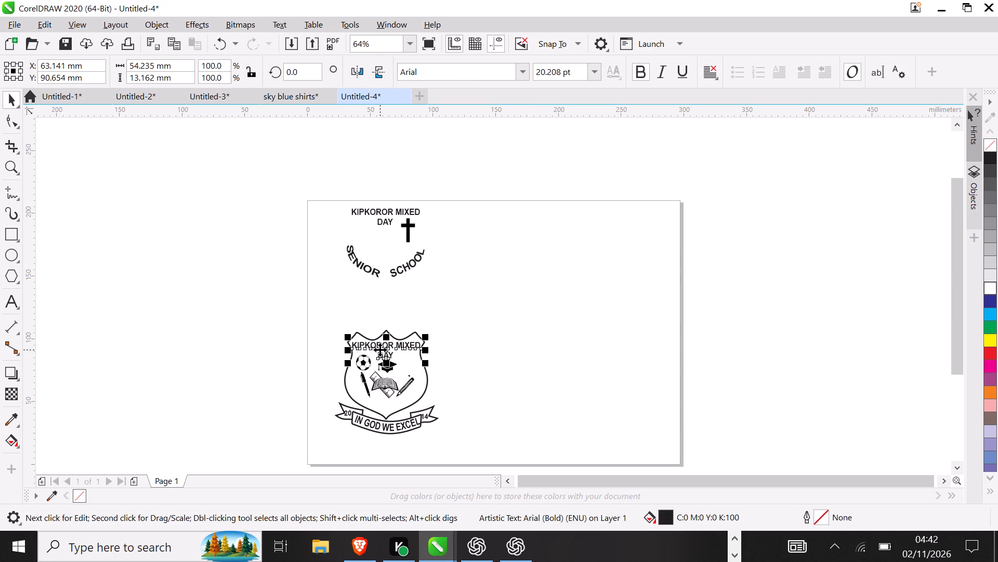
pyautogui.press('BackSpace')
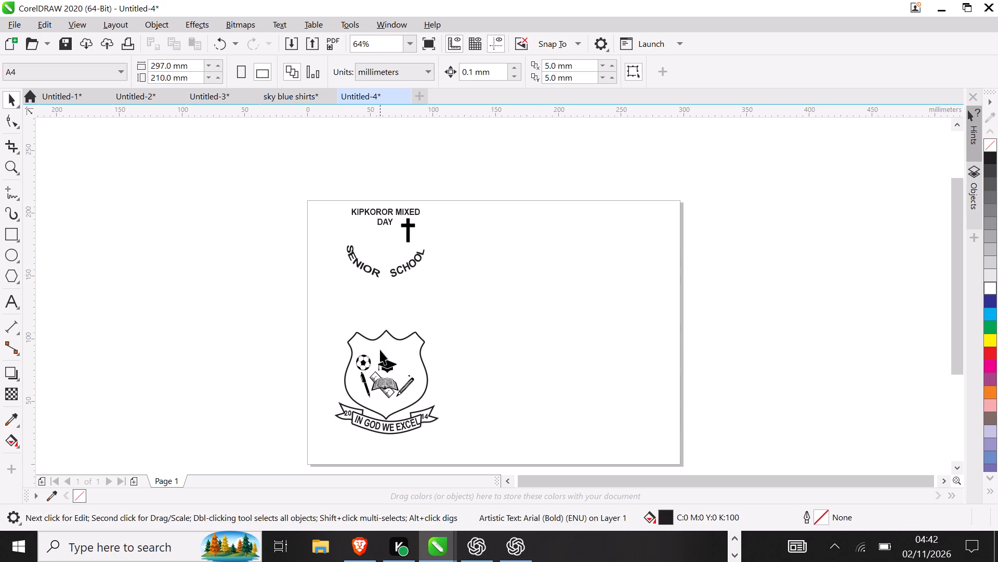
pyautogui.click(655, 302)
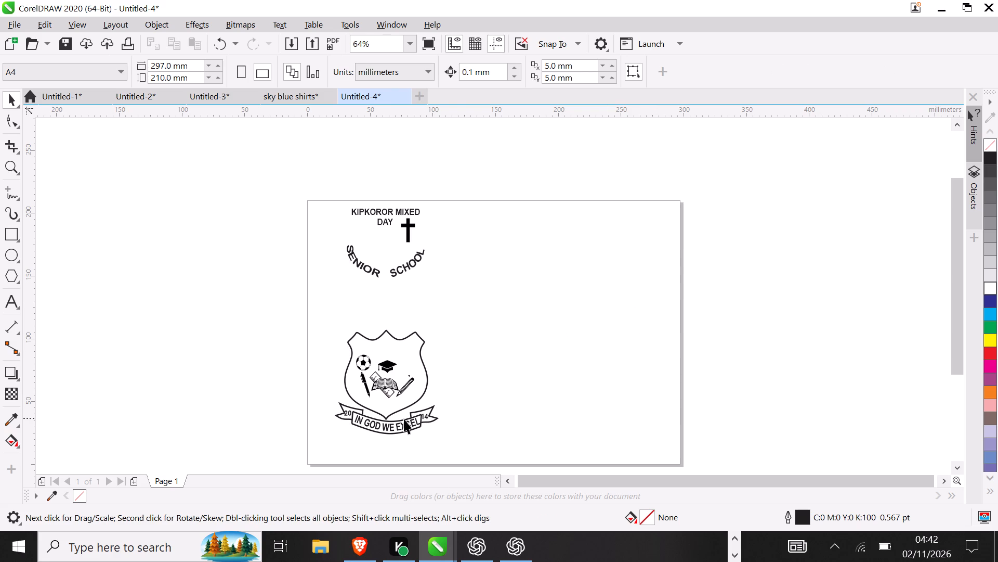
# Set the outline width of the shield's right and left halves to 4.0 pt each.
pyautogui.click(344, 414)
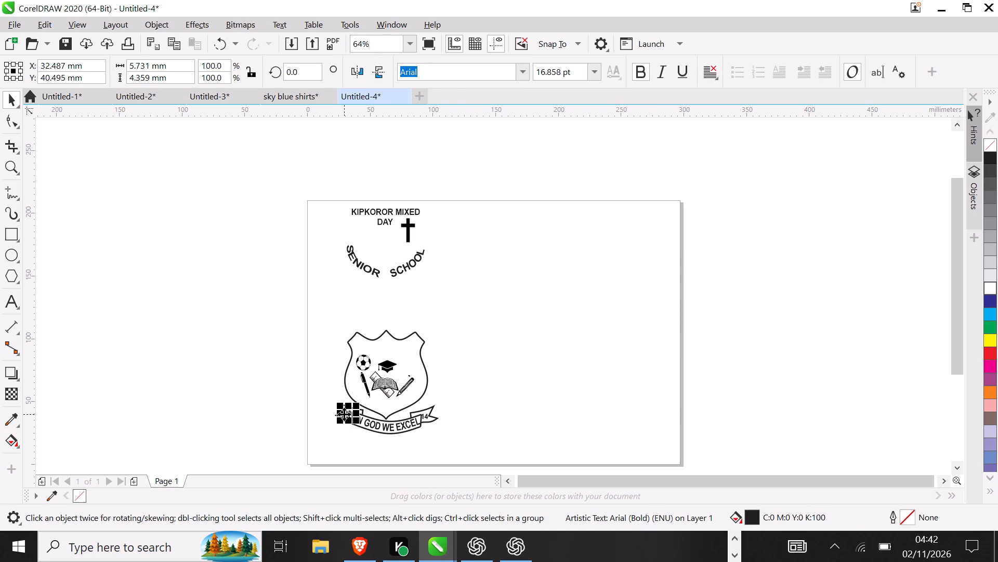
pyautogui.click(550, 390)
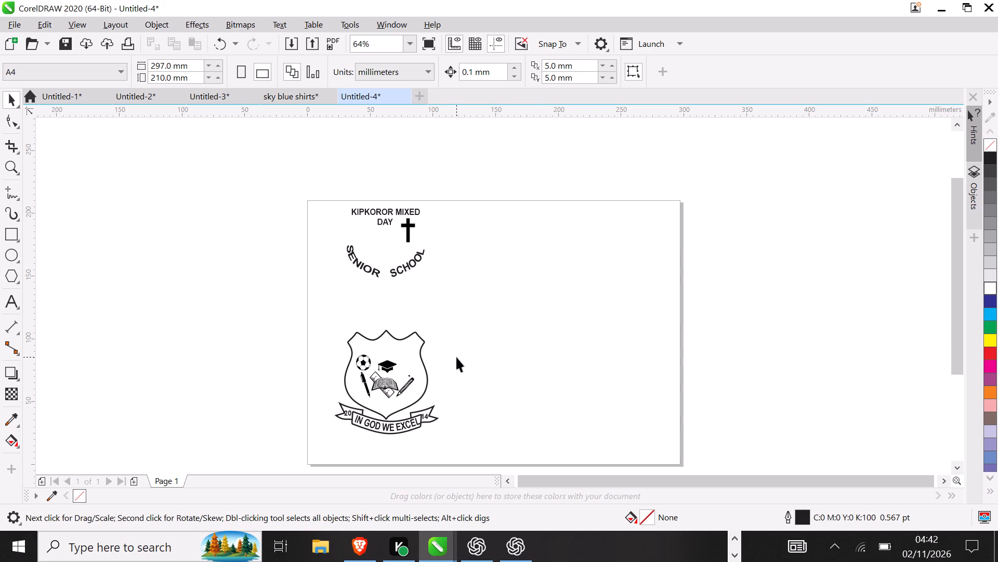
pyautogui.click(419, 334)
pyautogui.click(418, 339)
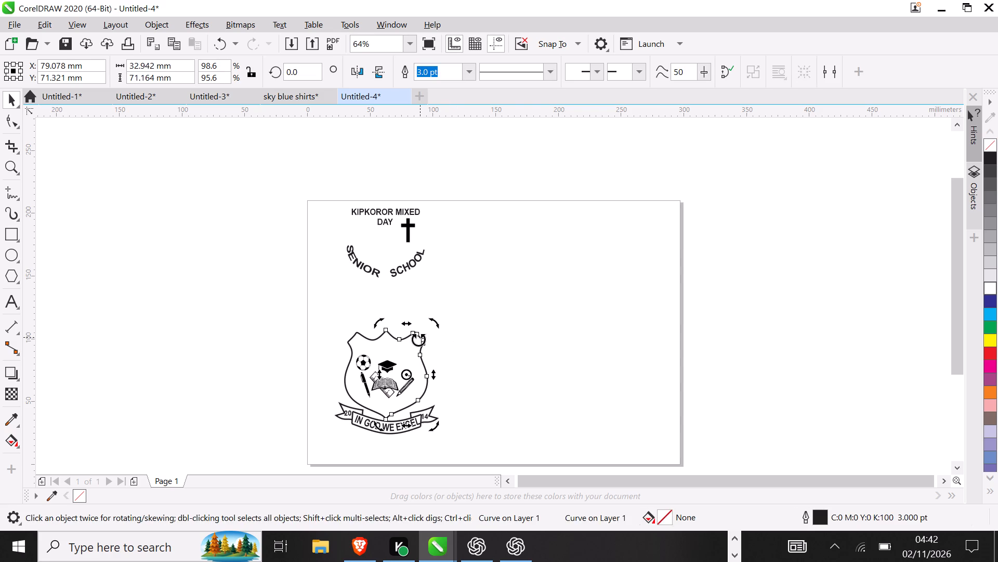
pyautogui.click(468, 73)
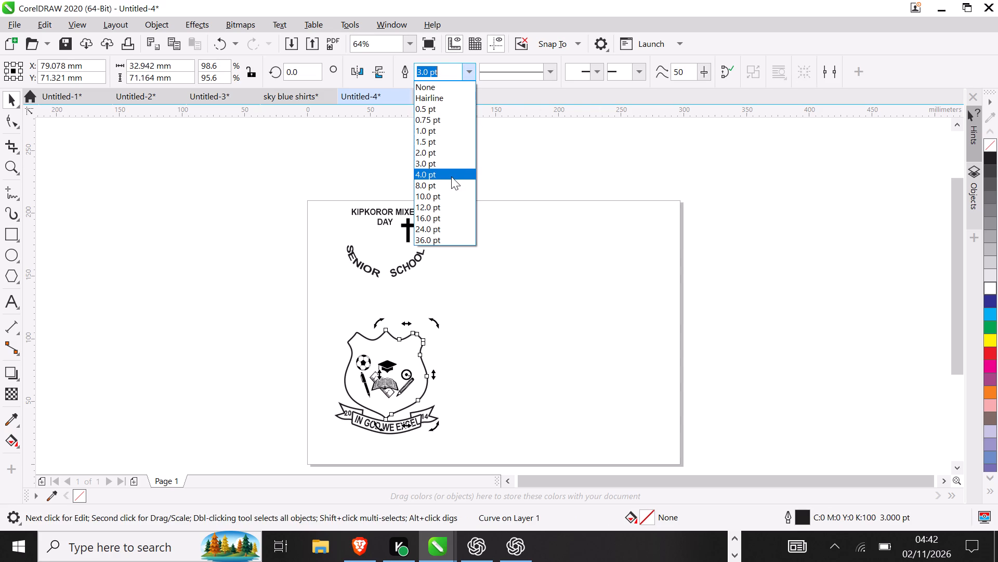
pyautogui.click(451, 176)
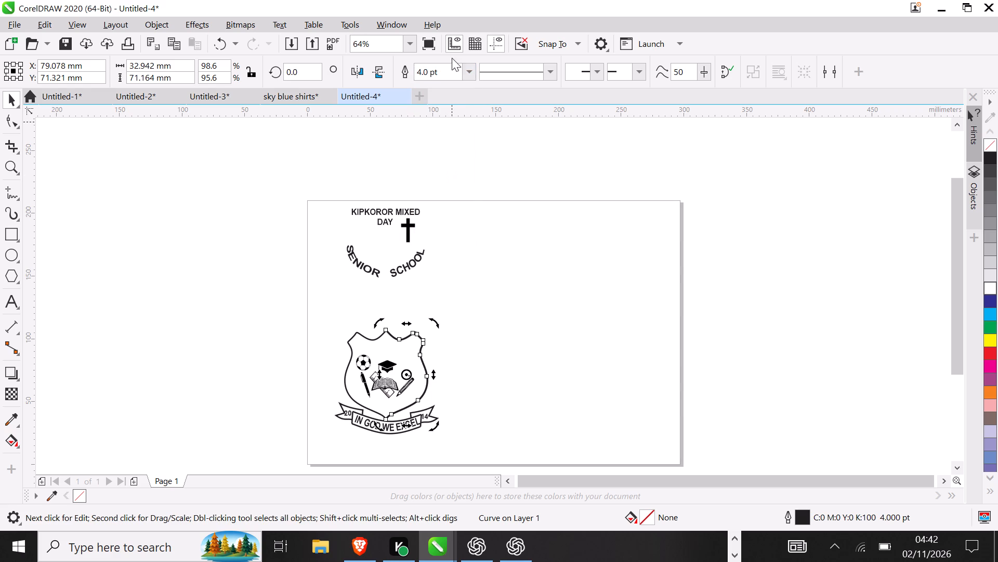
pyautogui.click(361, 335)
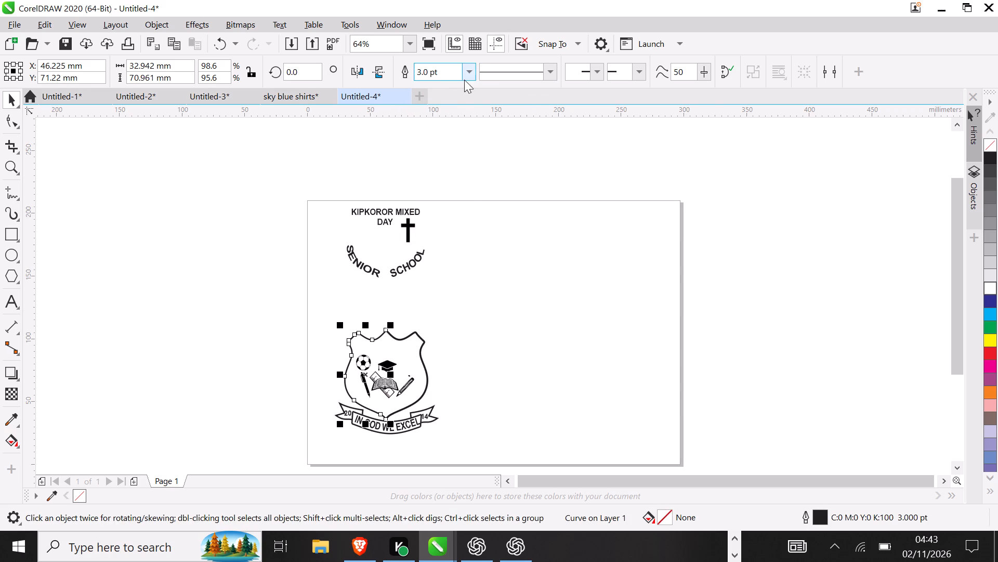
pyautogui.moveTo(464, 74); pyautogui.dragTo(456, 170)
pyautogui.click(456, 170)
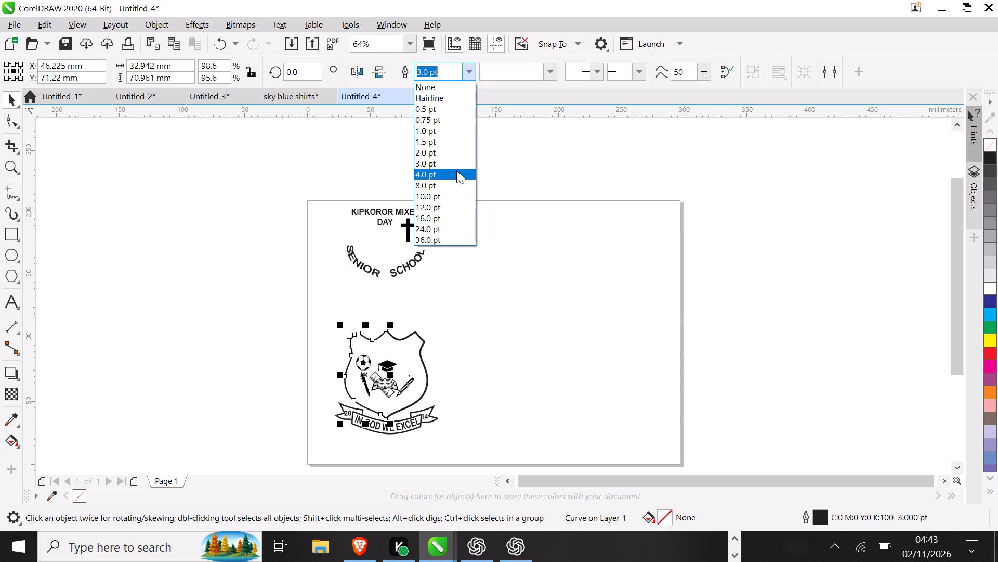
pyautogui.click(505, 259)
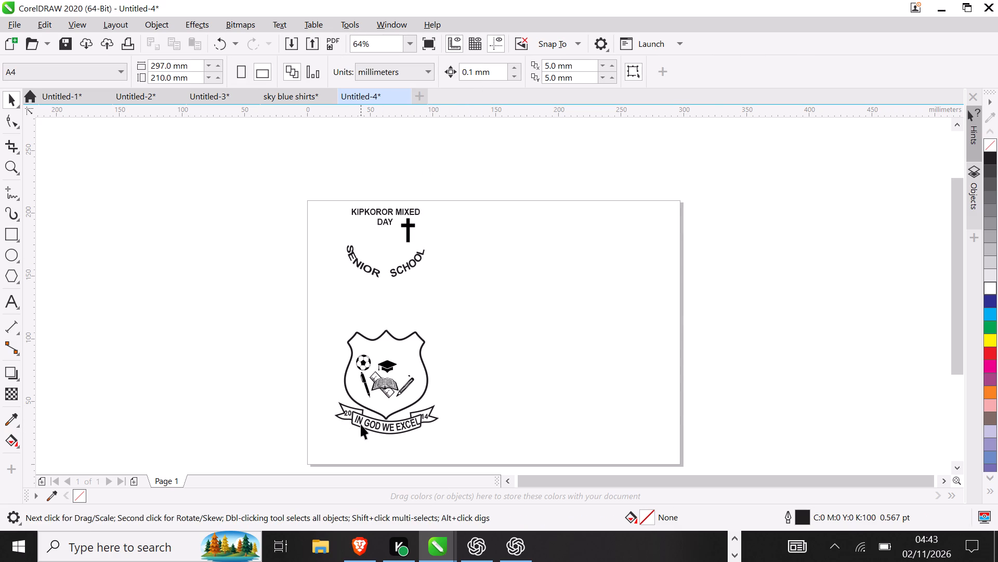
# Enlarge the right tail of the motto ribbon proportionally to about 25.9 mm wide and 15.6 mm tall.
pyautogui.click(348, 415)
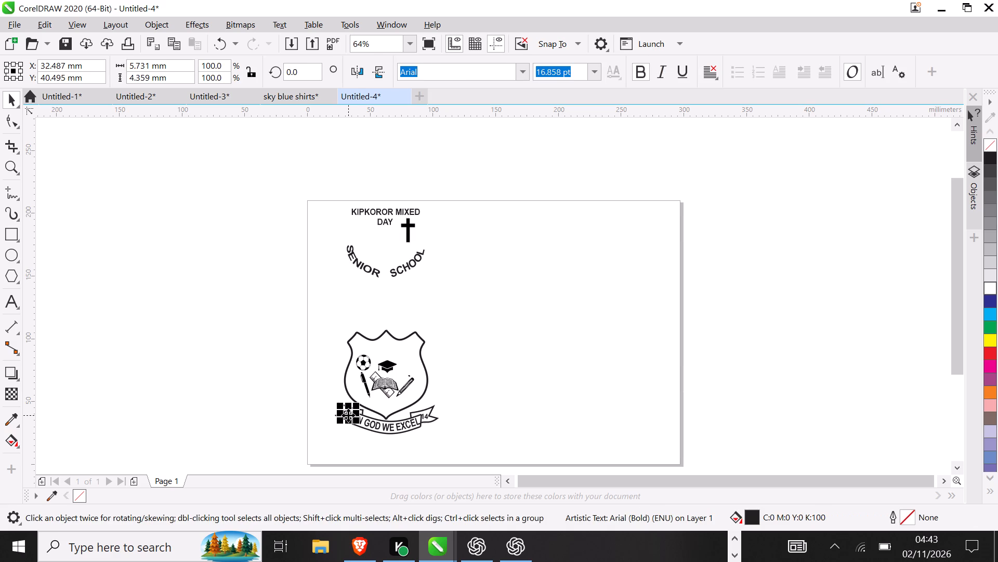
pyautogui.click(510, 429)
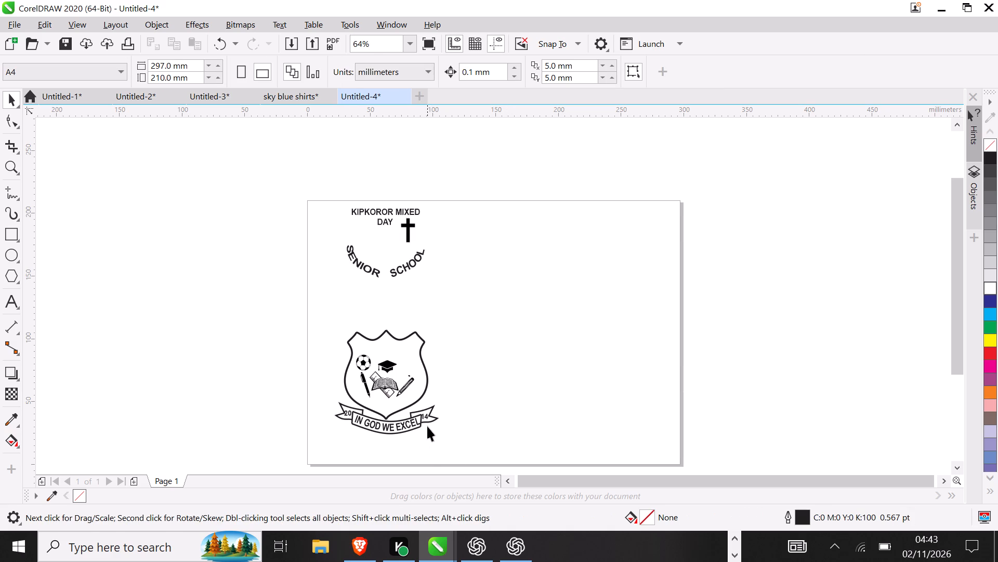
pyautogui.click(427, 422)
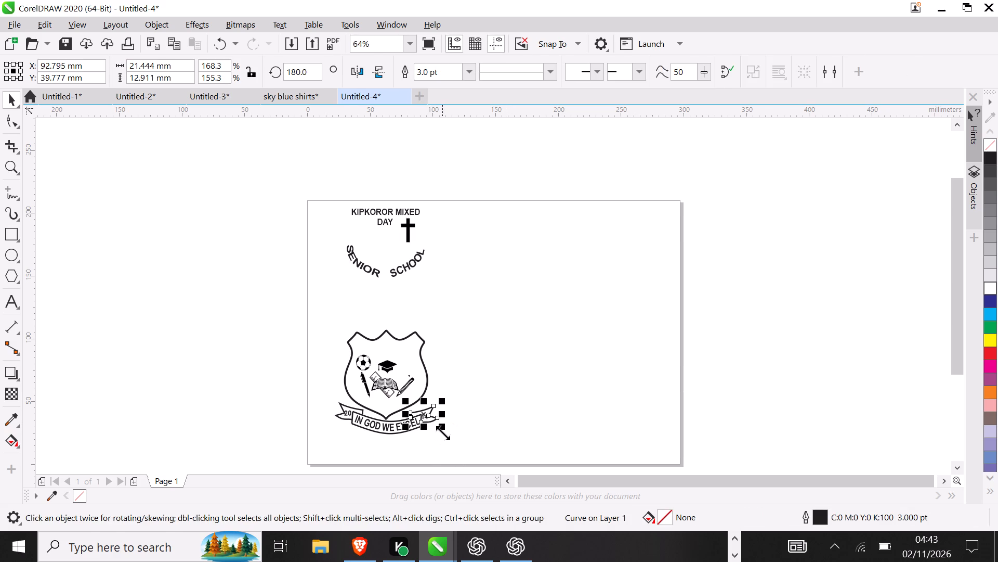
pyautogui.moveTo(445, 432); pyautogui.dragTo(445, 433)
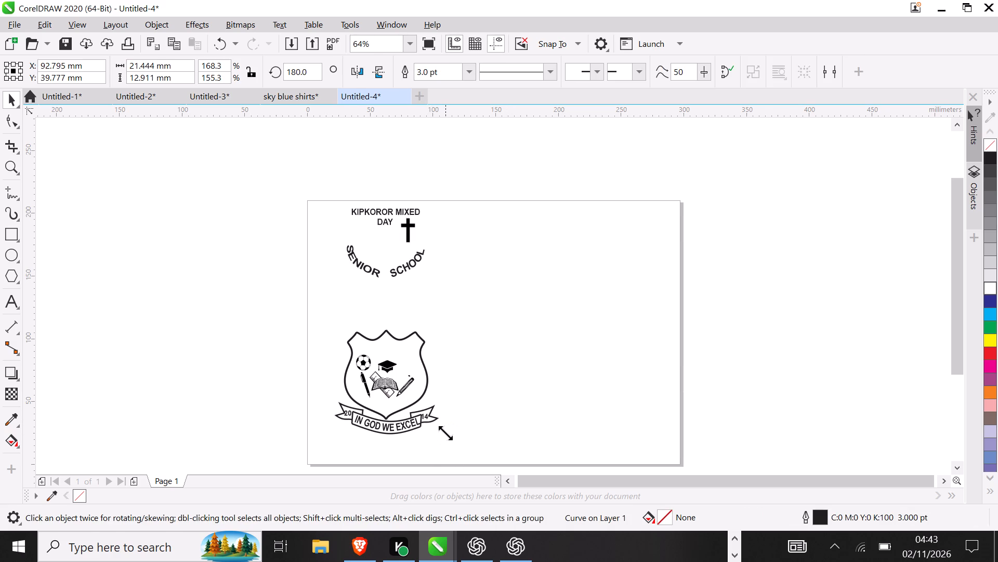
pyautogui.moveTo(445, 433); pyautogui.dragTo(449, 434)
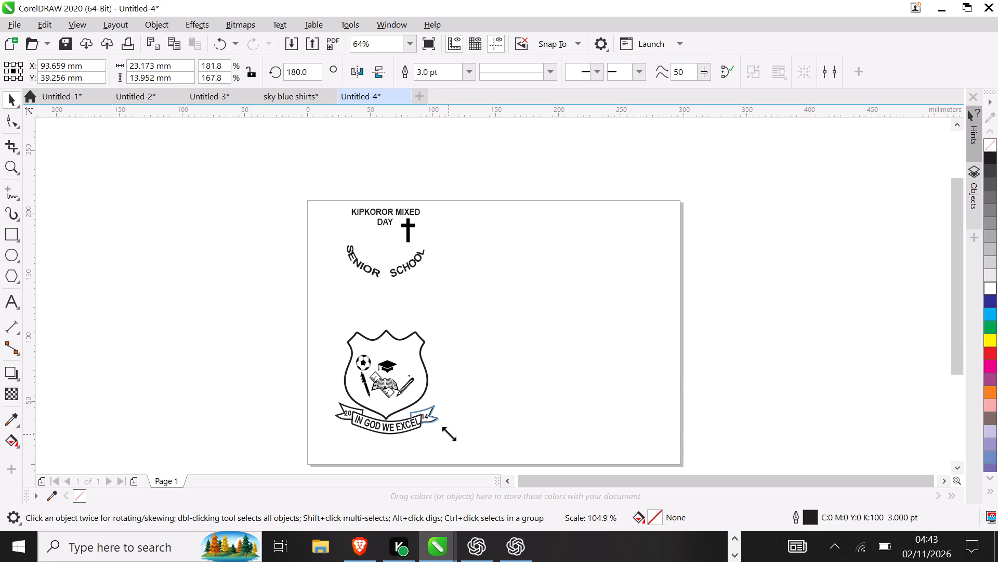
pyautogui.moveTo(449, 434); pyautogui.dragTo(454, 436)
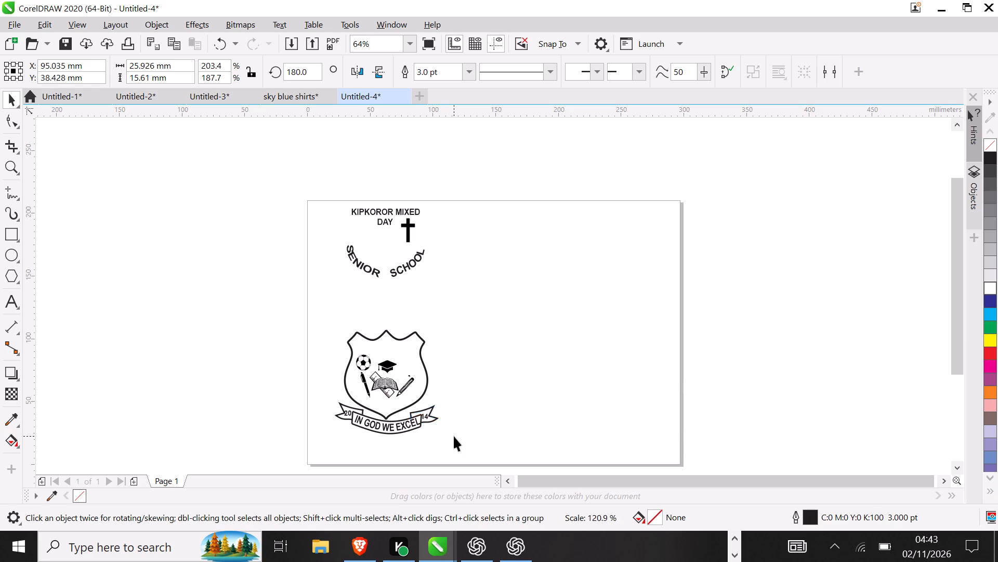
pyautogui.click(453, 438)
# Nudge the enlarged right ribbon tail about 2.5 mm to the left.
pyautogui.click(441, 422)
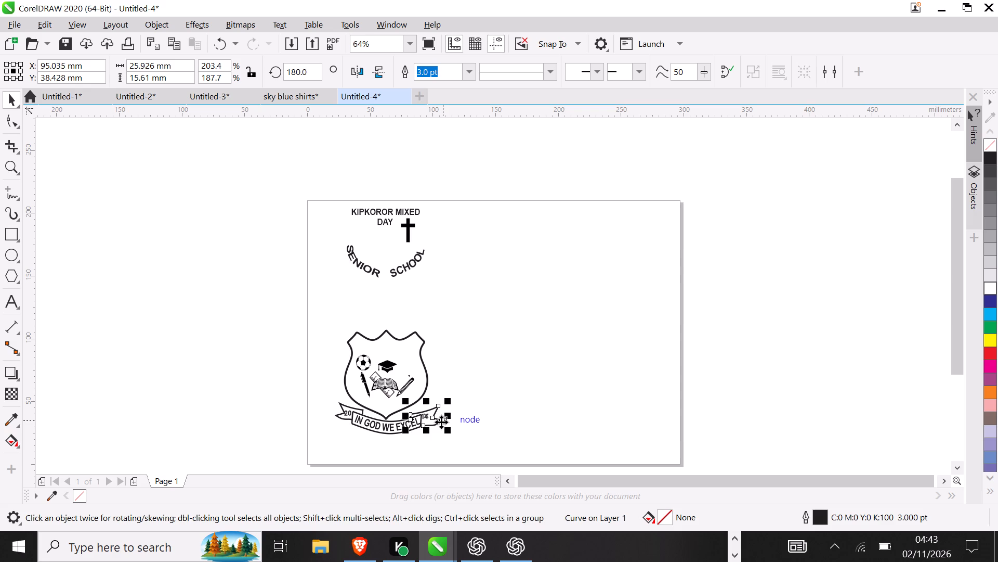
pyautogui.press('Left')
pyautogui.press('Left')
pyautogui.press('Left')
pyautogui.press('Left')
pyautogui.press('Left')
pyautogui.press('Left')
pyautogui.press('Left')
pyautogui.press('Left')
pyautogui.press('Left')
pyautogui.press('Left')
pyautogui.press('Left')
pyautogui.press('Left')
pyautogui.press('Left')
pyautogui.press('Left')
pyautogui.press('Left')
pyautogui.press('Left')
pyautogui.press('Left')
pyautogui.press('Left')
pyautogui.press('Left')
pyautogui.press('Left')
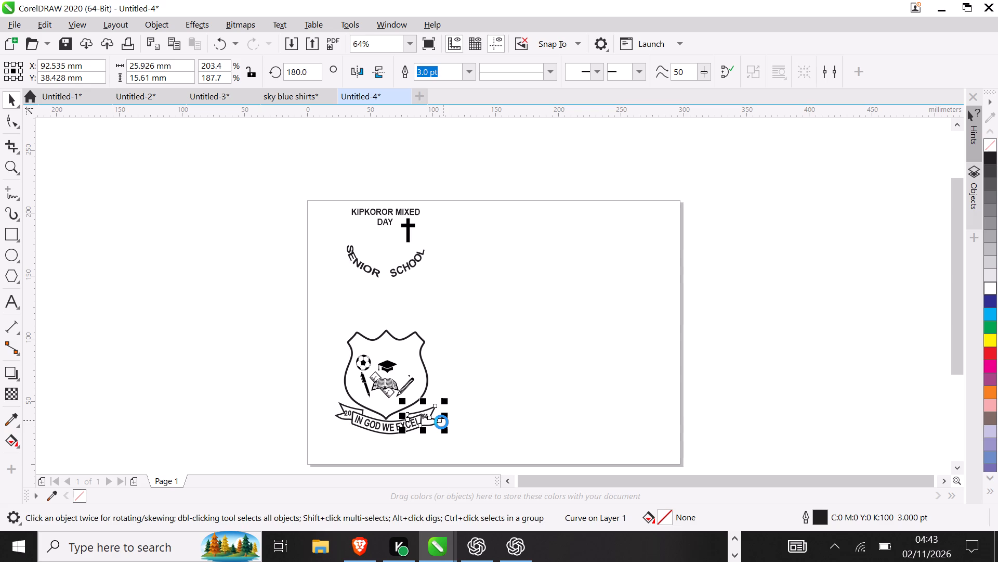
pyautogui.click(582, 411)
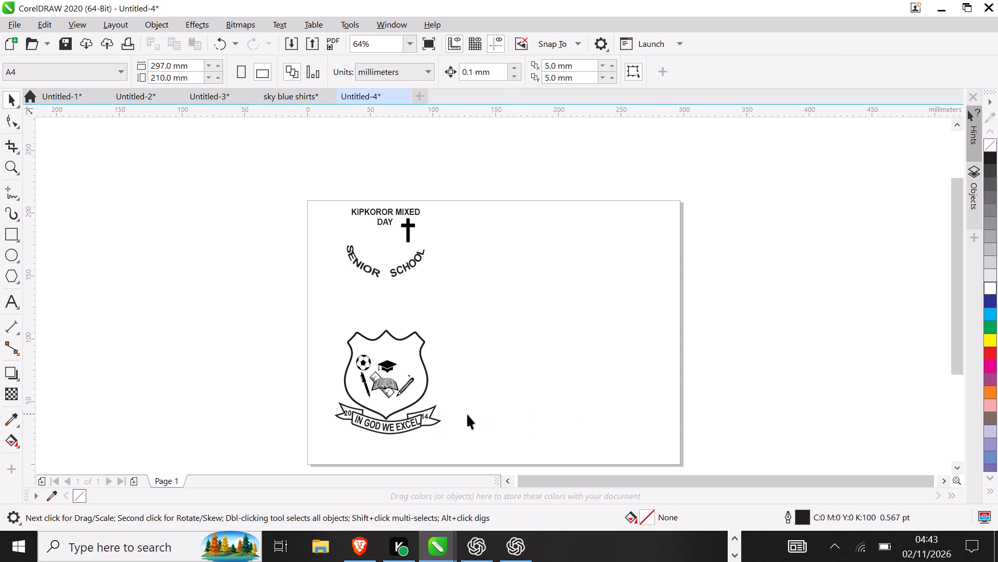
# Move the right ribbon tail into the blank area beside the crest and reduce its height to about 12.5 mm.
pyautogui.moveTo(434, 418); pyautogui.dragTo(483, 419)
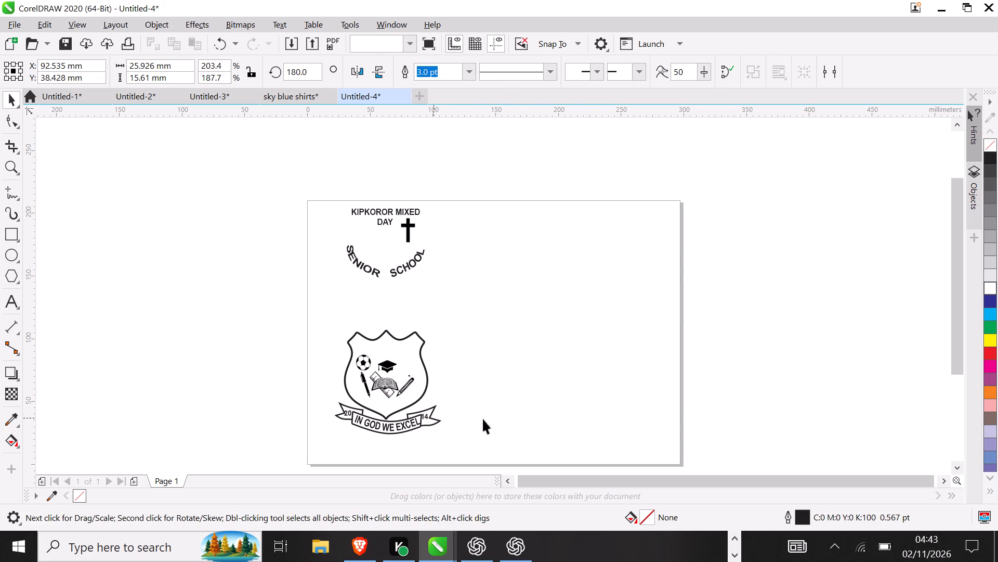
pyautogui.moveTo(483, 419); pyautogui.dragTo(449, 426)
pyautogui.moveTo(449, 426); pyautogui.dragTo(524, 390)
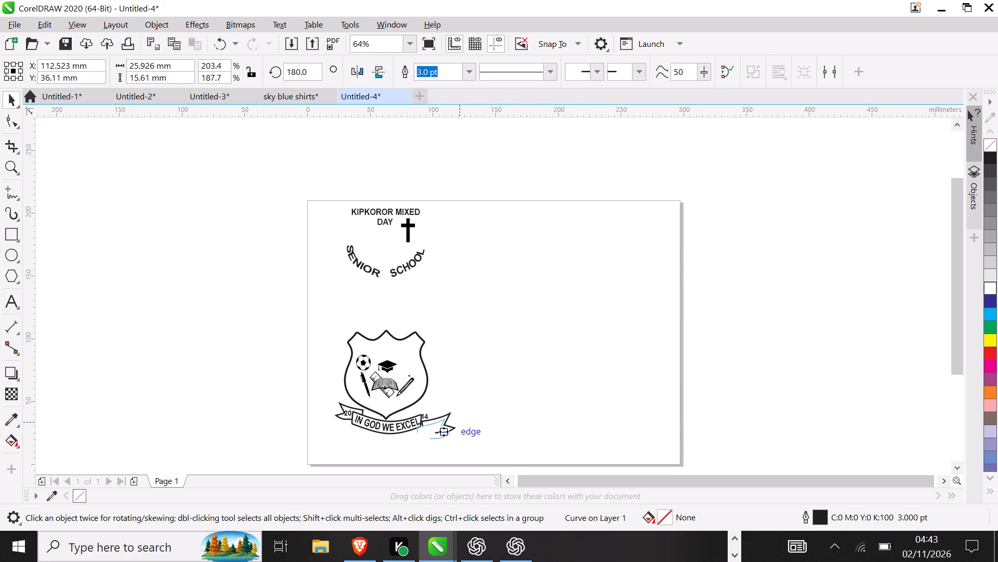
pyautogui.moveTo(524, 390); pyautogui.dragTo(532, 389)
pyautogui.click(532, 389)
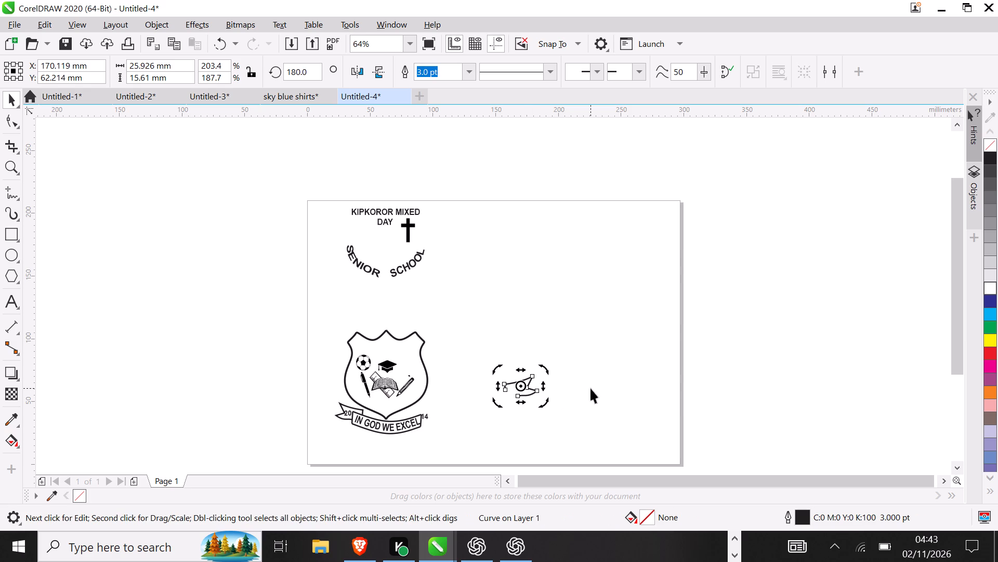
pyautogui.click(528, 395)
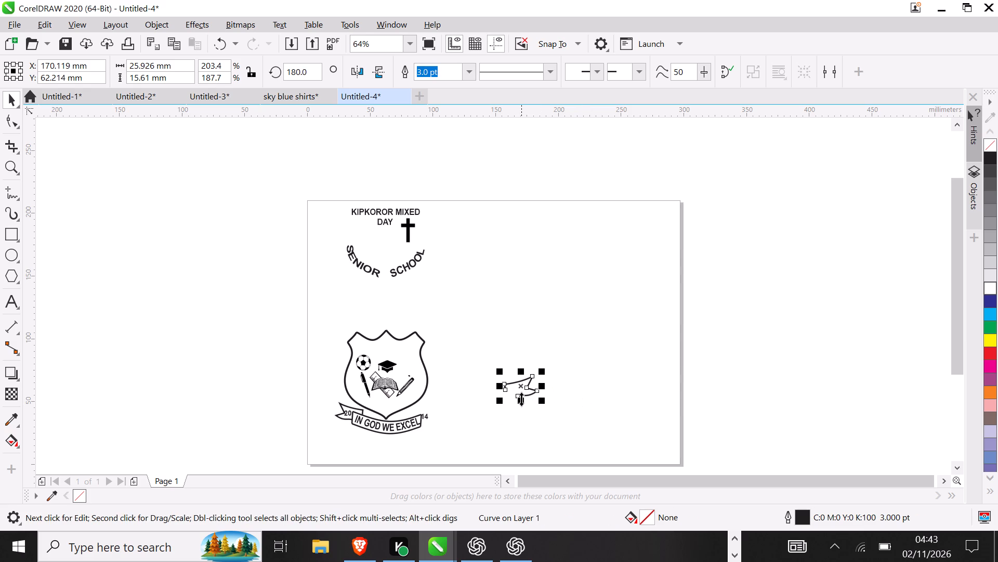
pyautogui.click(519, 400)
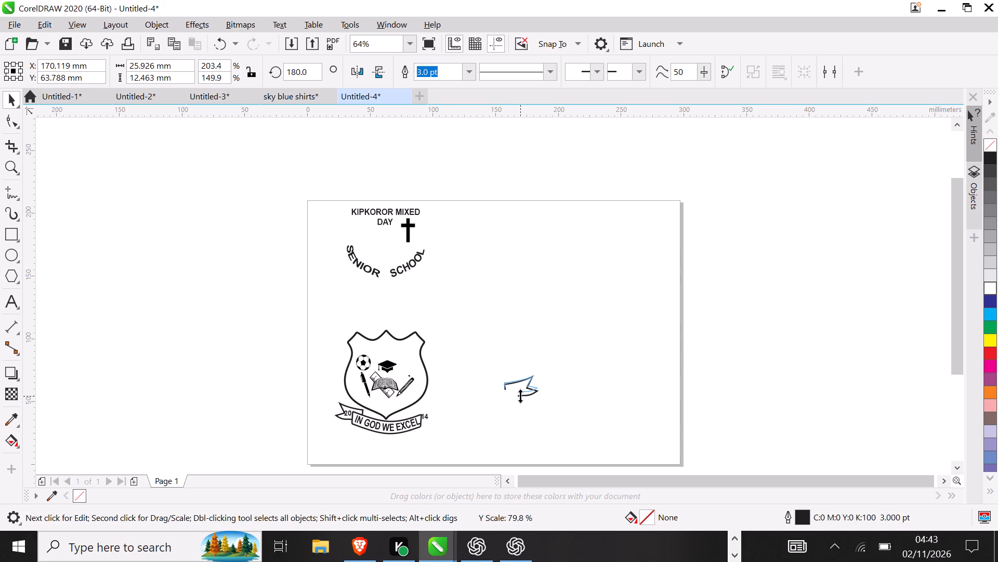
pyautogui.click(615, 392)
# Move the flattened ribbon tail back against the right end of the IN GOD WE EXCEL ribbon.
pyautogui.click(527, 389)
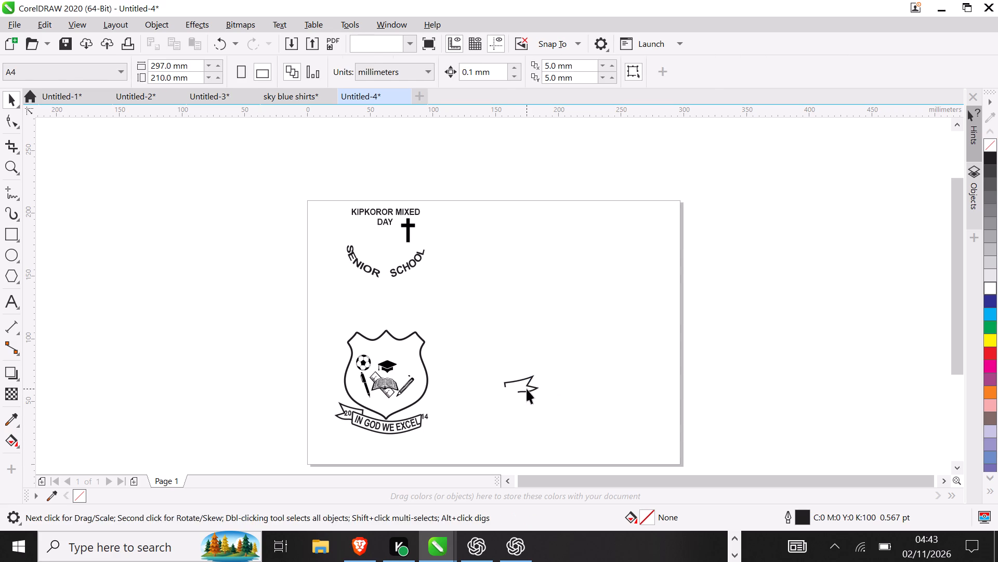
pyautogui.moveTo(520, 384); pyautogui.dragTo(446, 398)
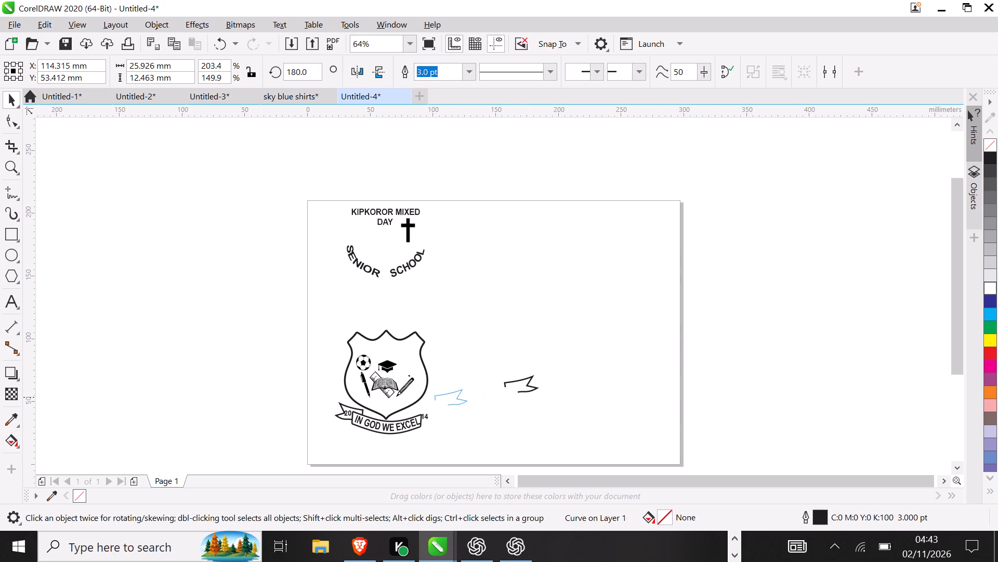
pyautogui.moveTo(446, 398); pyautogui.dragTo(432, 412)
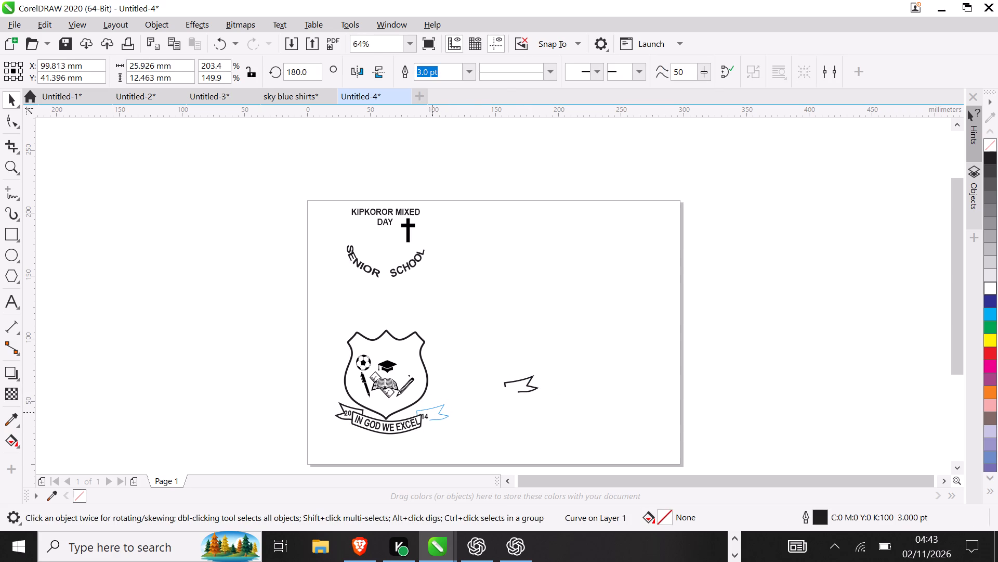
pyautogui.moveTo(432, 412); pyautogui.dragTo(429, 412)
pyautogui.moveTo(429, 412); pyautogui.dragTo(425, 410)
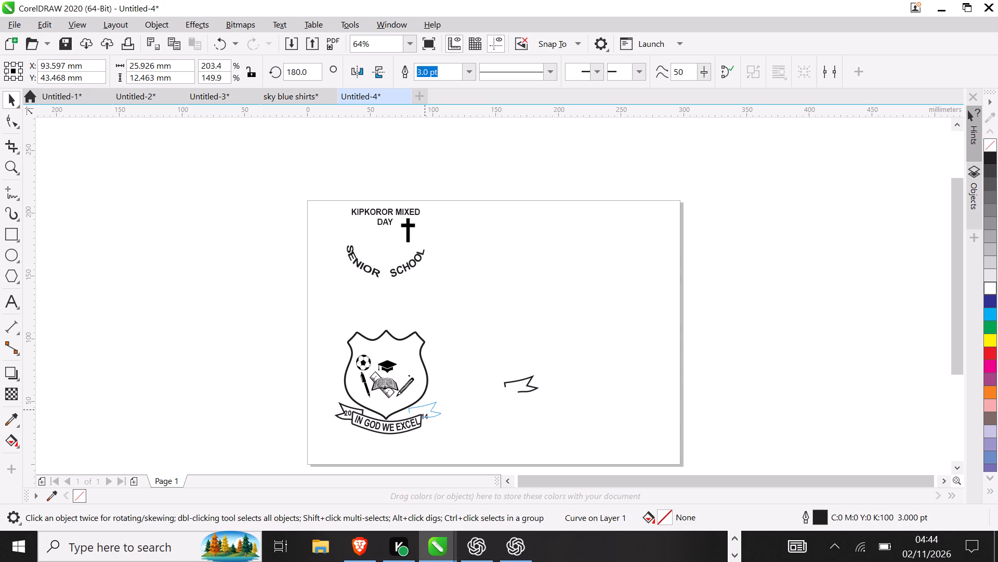
pyautogui.moveTo(425, 410); pyautogui.dragTo(425, 411)
pyautogui.moveTo(425, 411); pyautogui.dragTo(427, 412)
pyautogui.click(517, 397)
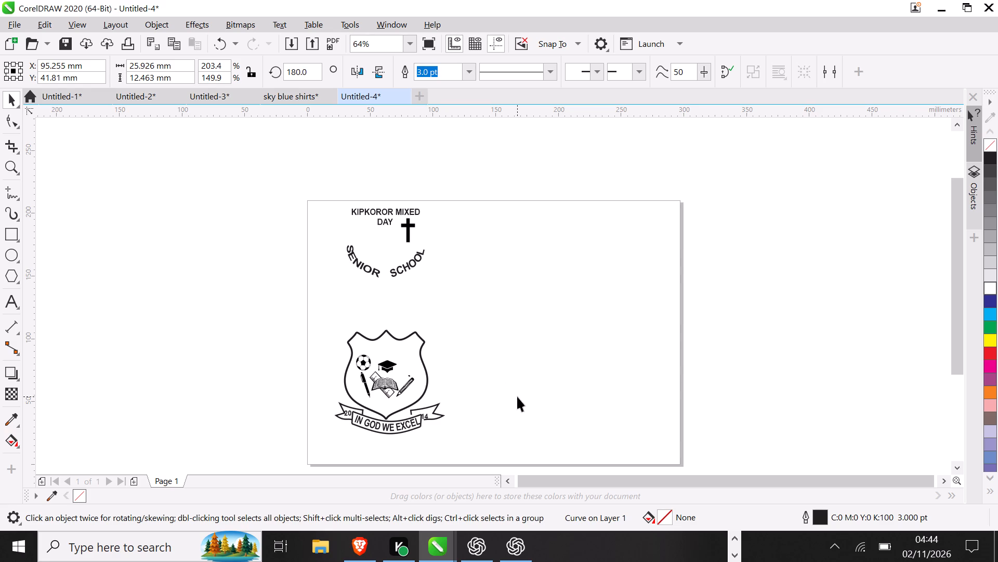
pyautogui.click(445, 414)
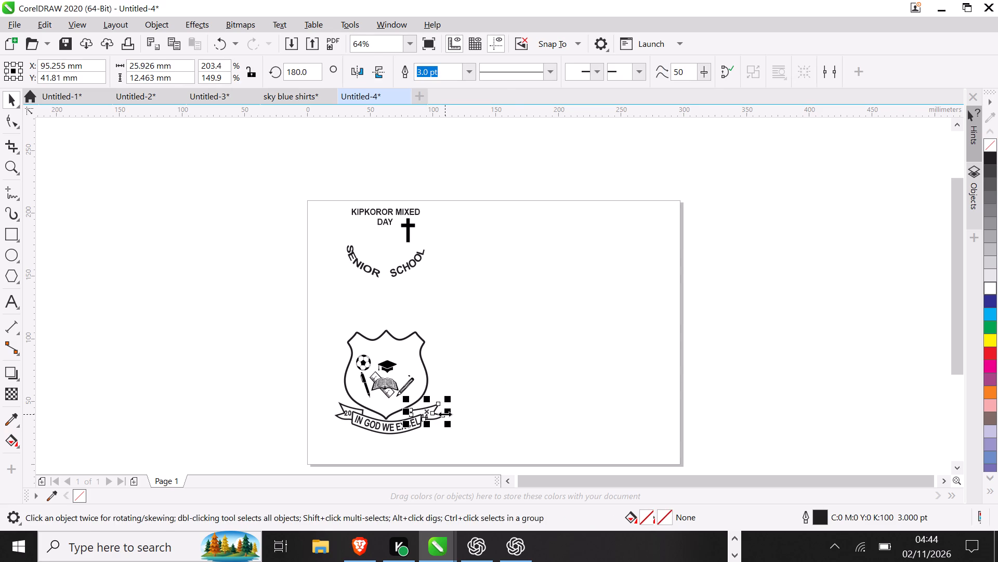
pyautogui.click(477, 425)
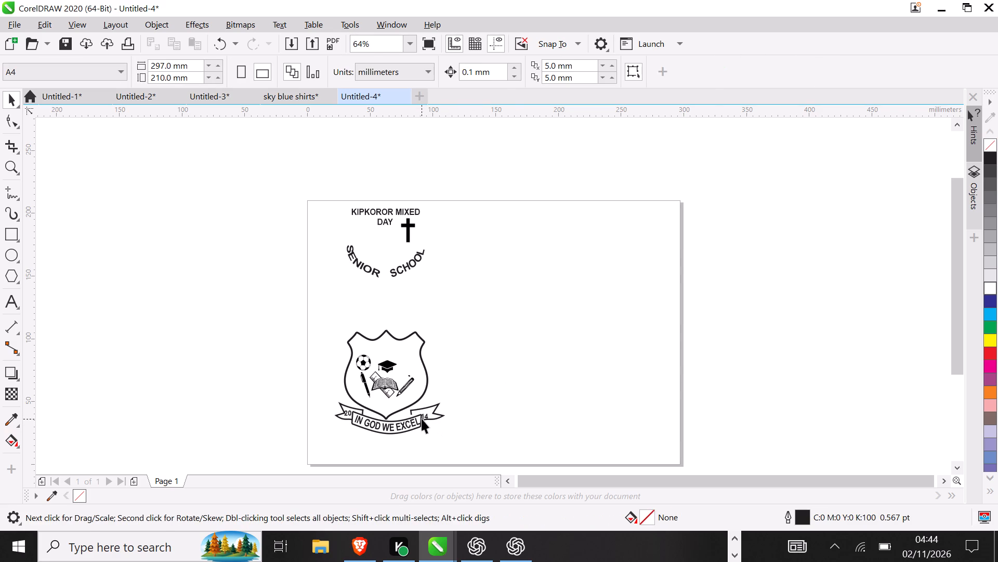
# Move the number 14 and the short ribbon end line together into the blank area beside the crest and enlarge them slightly.
pyautogui.moveTo(438, 431); pyautogui.dragTo(424, 406)
pyautogui.moveTo(424, 406); pyautogui.dragTo(414, 406)
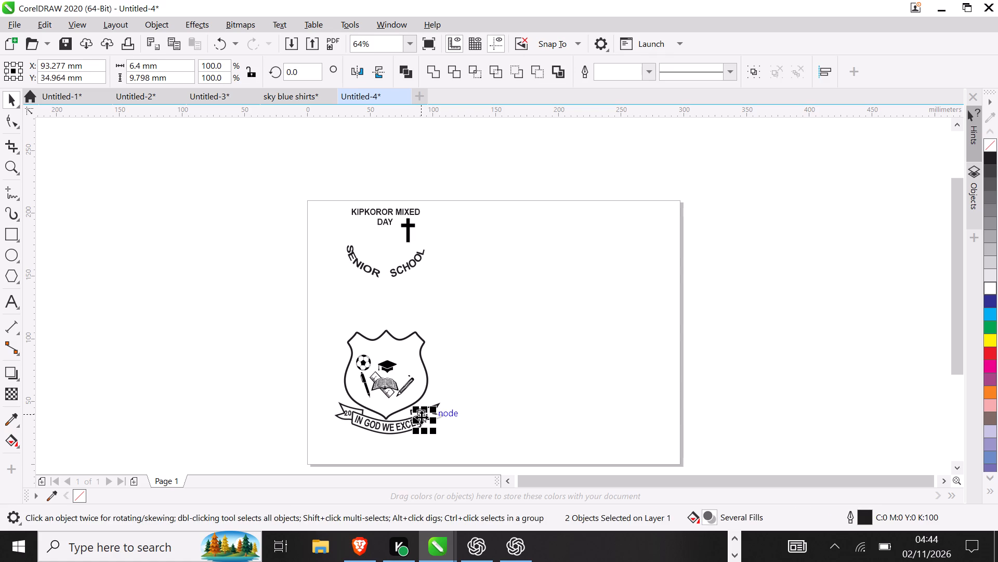
pyautogui.moveTo(422, 417); pyautogui.dragTo(508, 399)
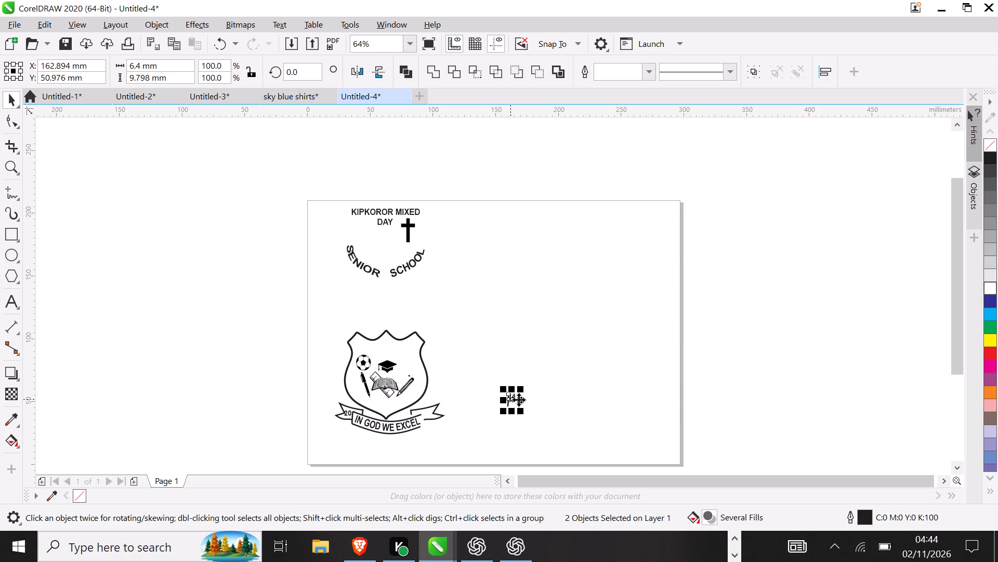
pyautogui.moveTo(517, 390); pyautogui.dragTo(522, 390)
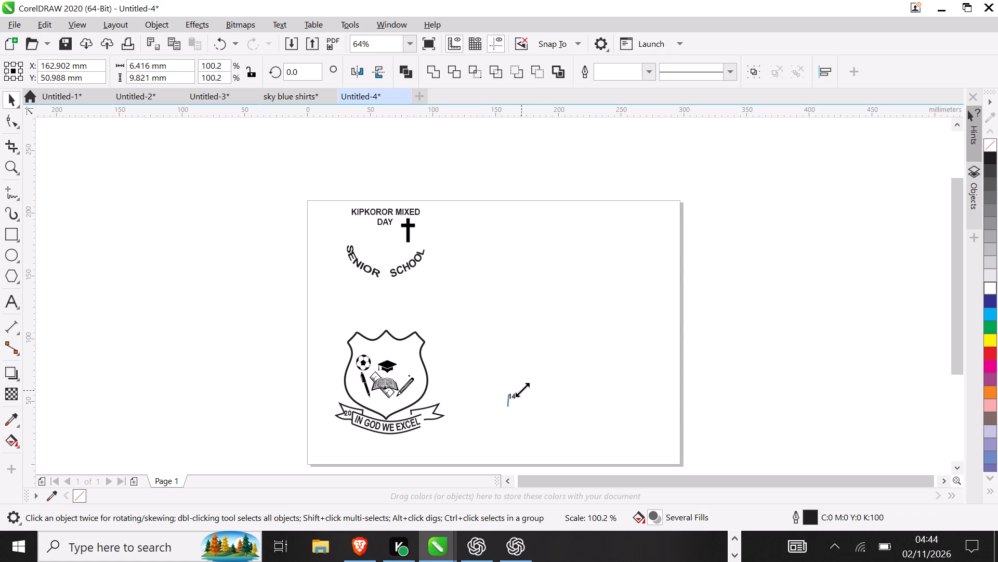
pyautogui.moveTo(522, 390); pyautogui.dragTo(524, 389)
pyautogui.click(545, 406)
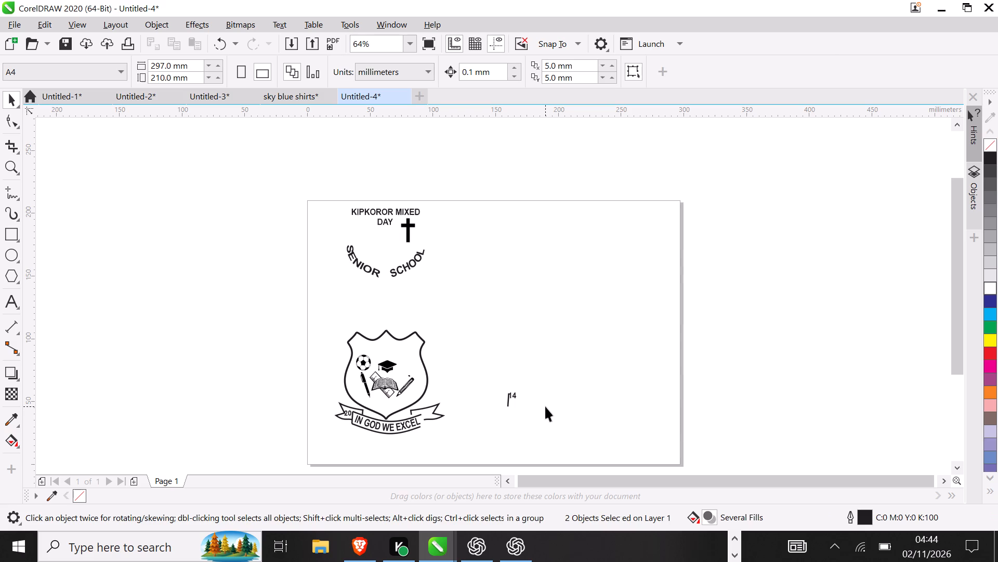
pyautogui.click(545, 406)
pyautogui.click(506, 404)
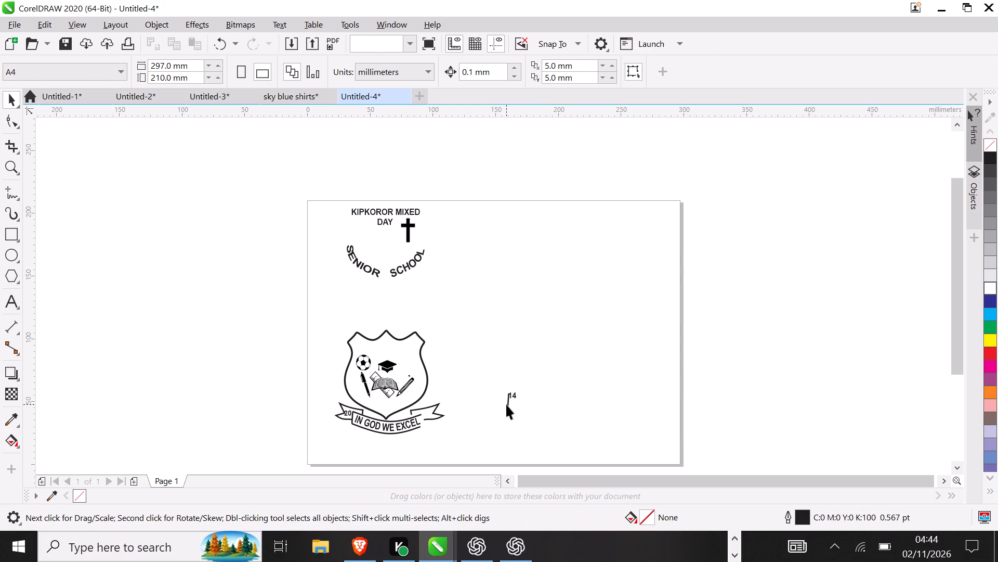
pyautogui.click(506, 404)
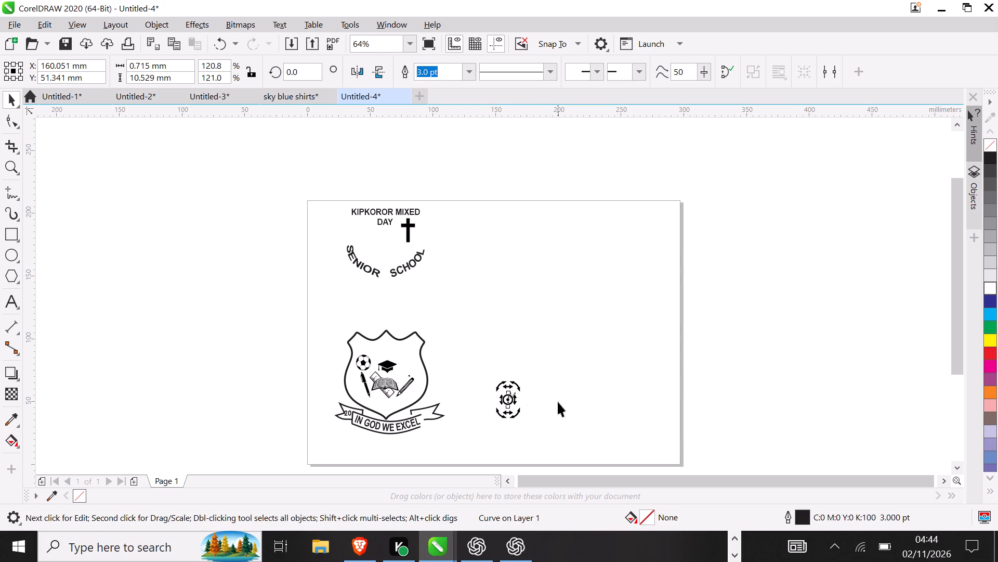
pyautogui.click(558, 402)
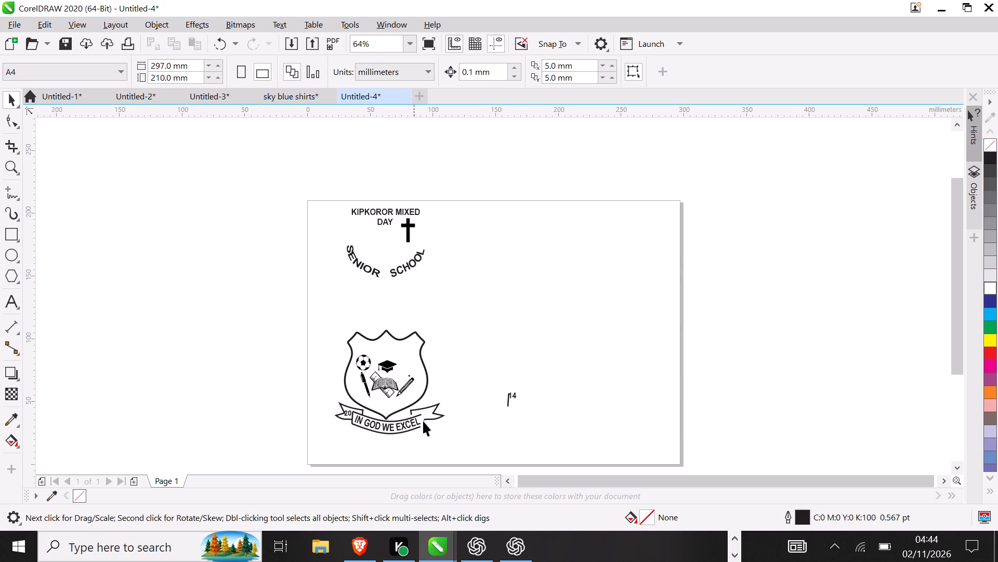
# Nudge the right ribbon tail down about 1 mm on the crest.
pyautogui.click(437, 414)
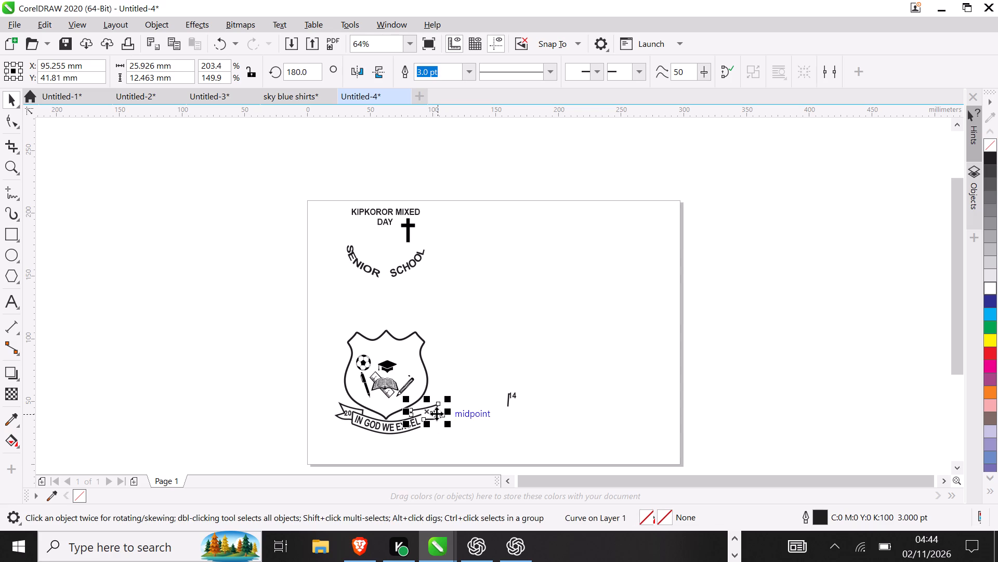
pyautogui.press('Down')
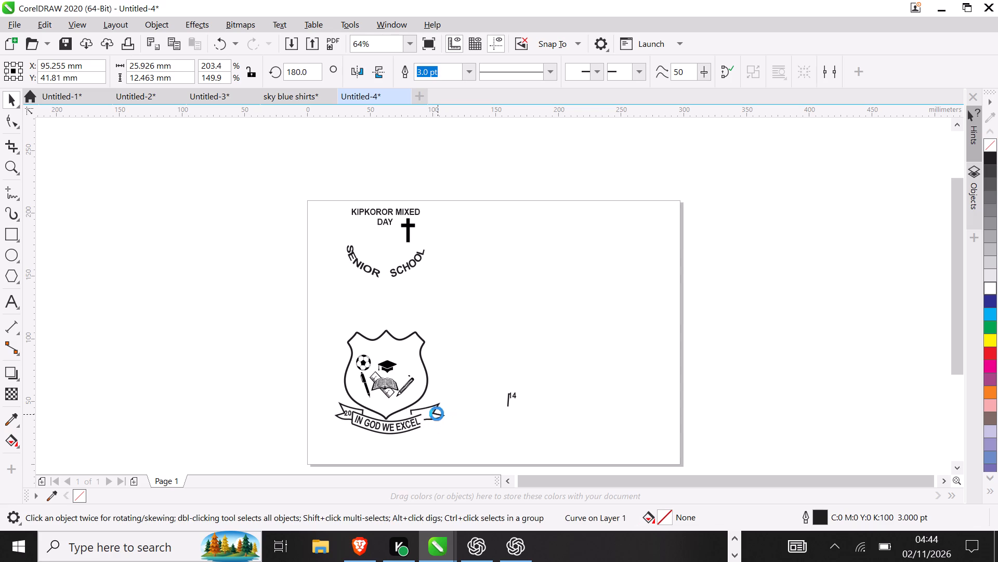
pyautogui.press('Down')
pyautogui.press('Down')
pyautogui.press('Down')
pyautogui.press('Down')
pyautogui.press('Down')
pyautogui.press('Down')
pyautogui.press('Down')
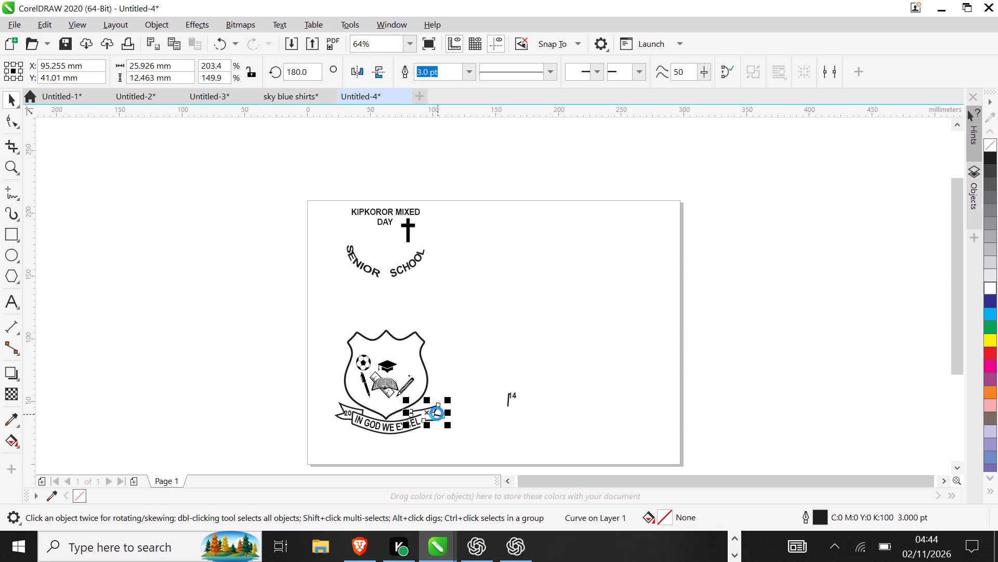
pyautogui.press('Down')
pyautogui.press('Down')
pyautogui.click(582, 455)
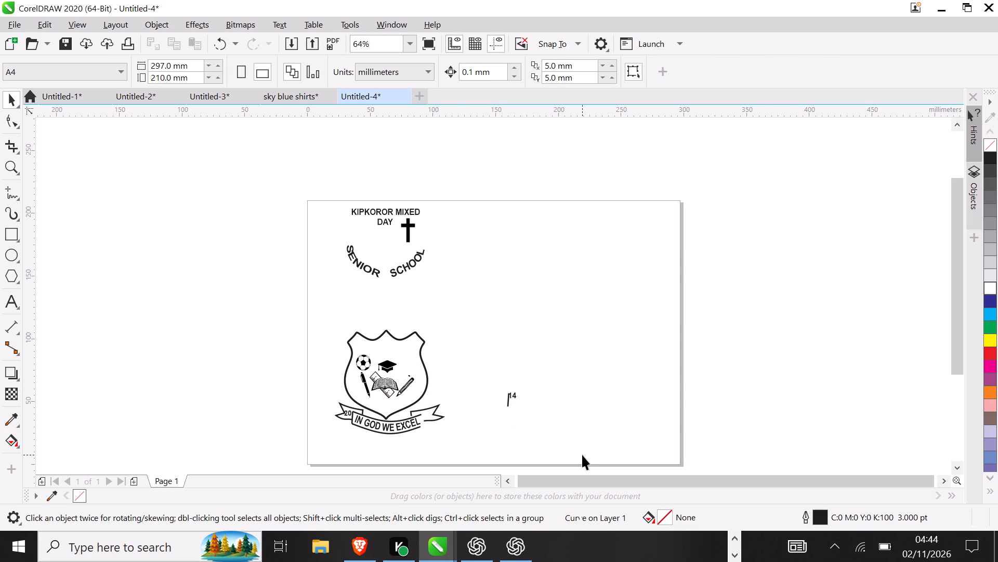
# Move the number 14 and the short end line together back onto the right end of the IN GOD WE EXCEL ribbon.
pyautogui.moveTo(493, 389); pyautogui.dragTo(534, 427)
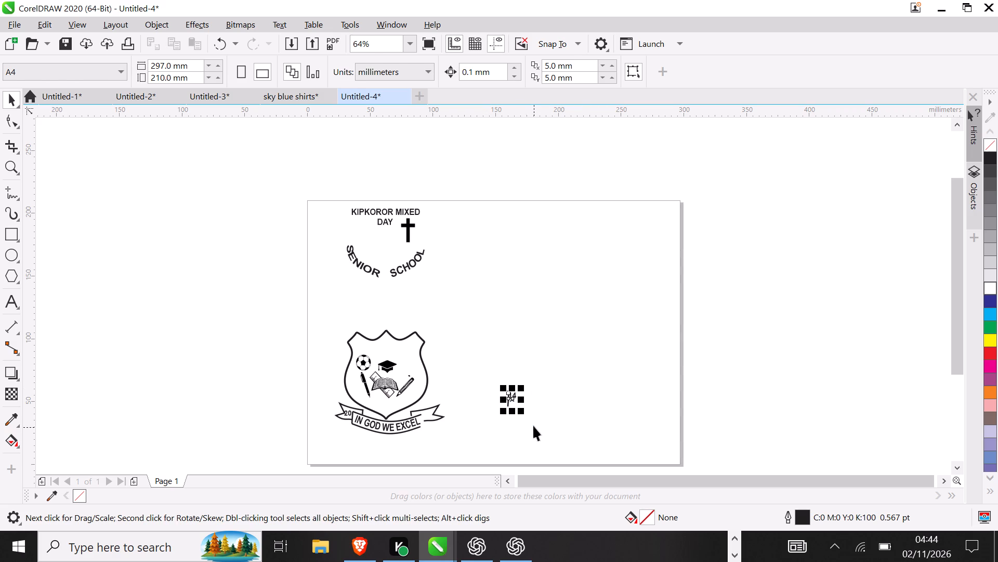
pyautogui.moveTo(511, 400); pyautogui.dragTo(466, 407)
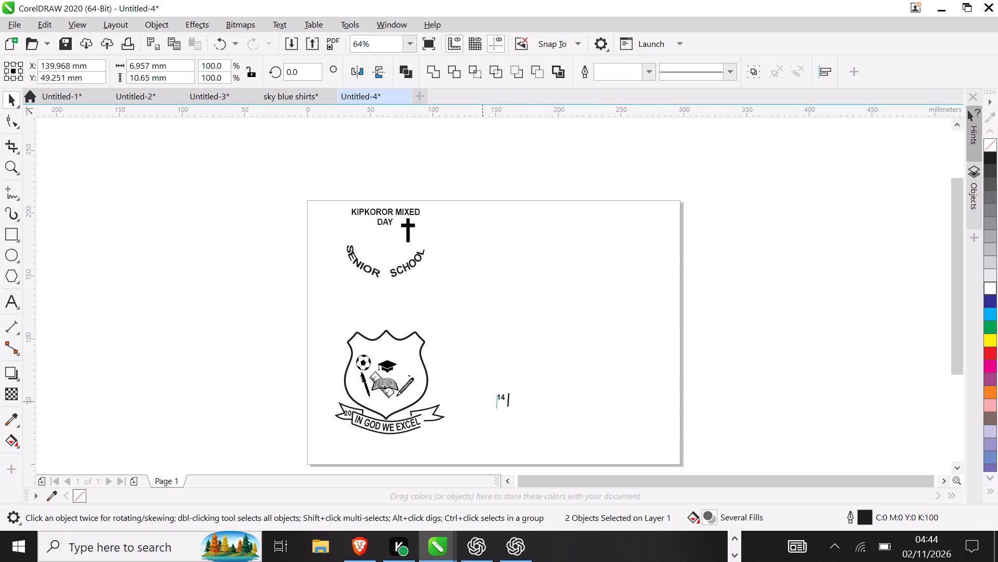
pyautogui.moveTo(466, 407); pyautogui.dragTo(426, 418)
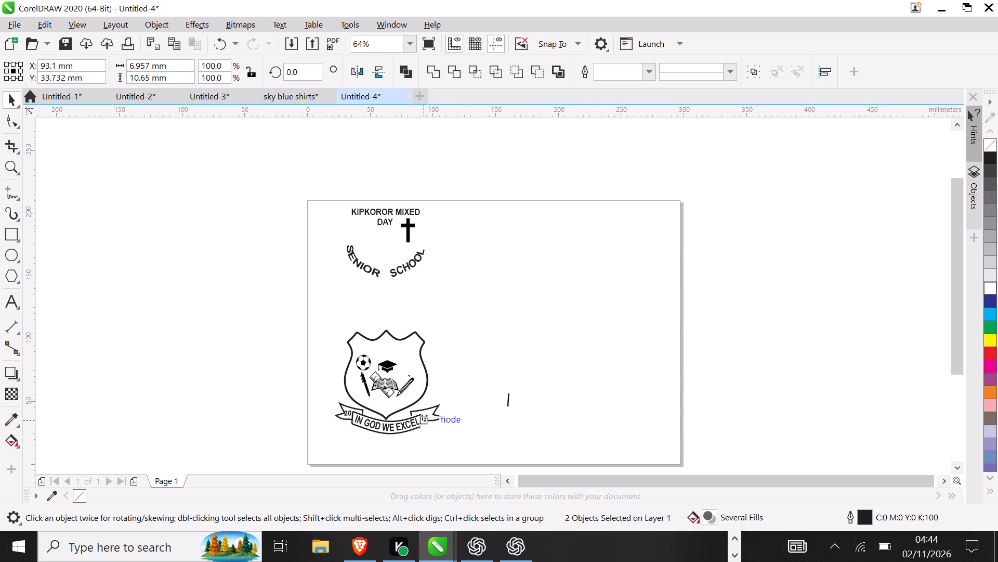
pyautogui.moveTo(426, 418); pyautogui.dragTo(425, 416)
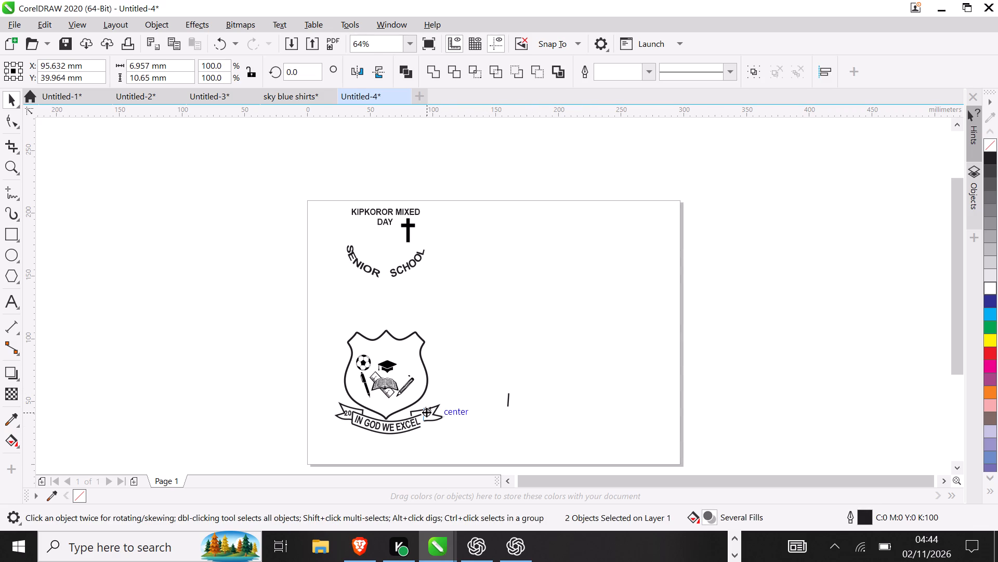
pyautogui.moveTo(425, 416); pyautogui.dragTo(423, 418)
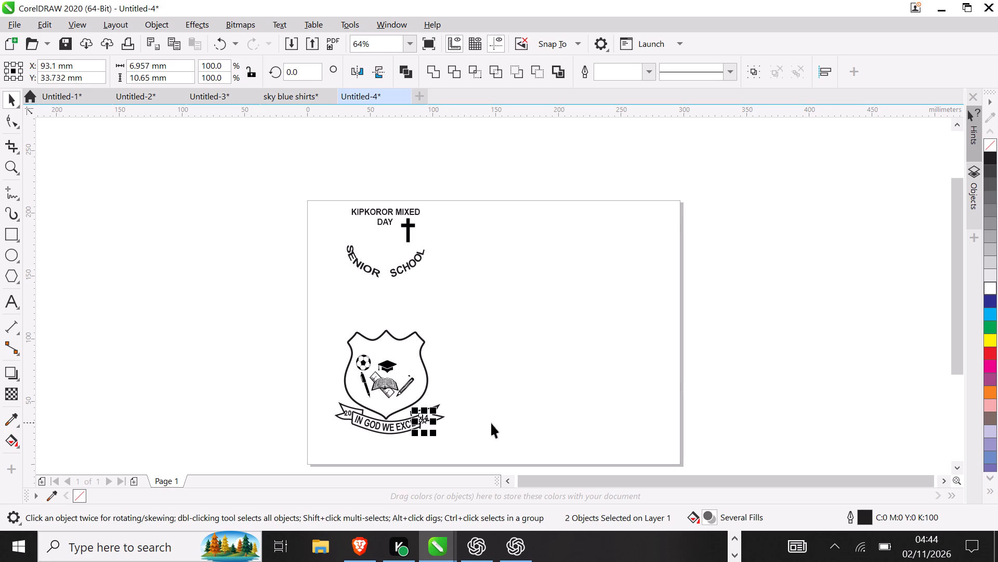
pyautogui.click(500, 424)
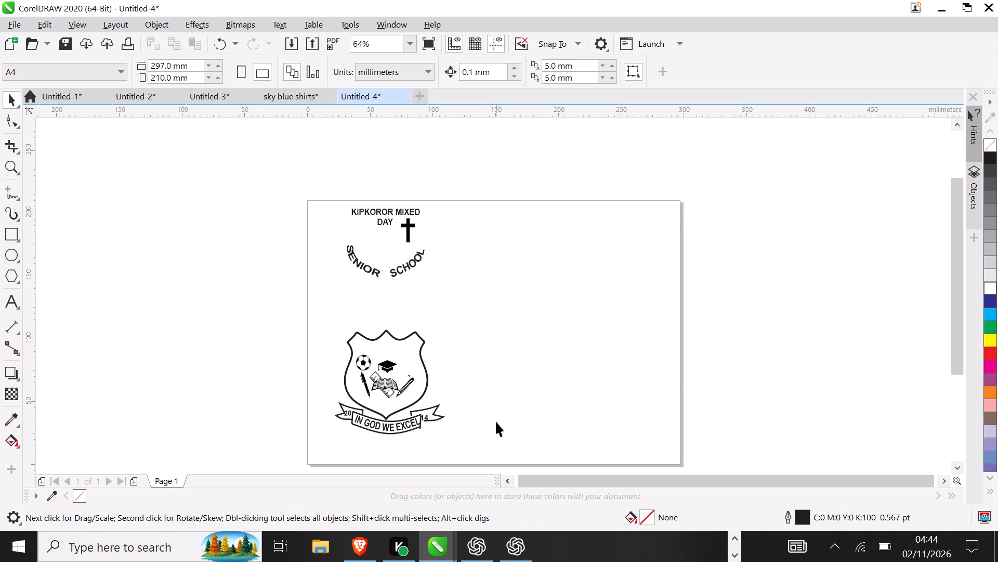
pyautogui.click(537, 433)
pyautogui.moveTo(432, 415); pyautogui.dragTo(612, 374)
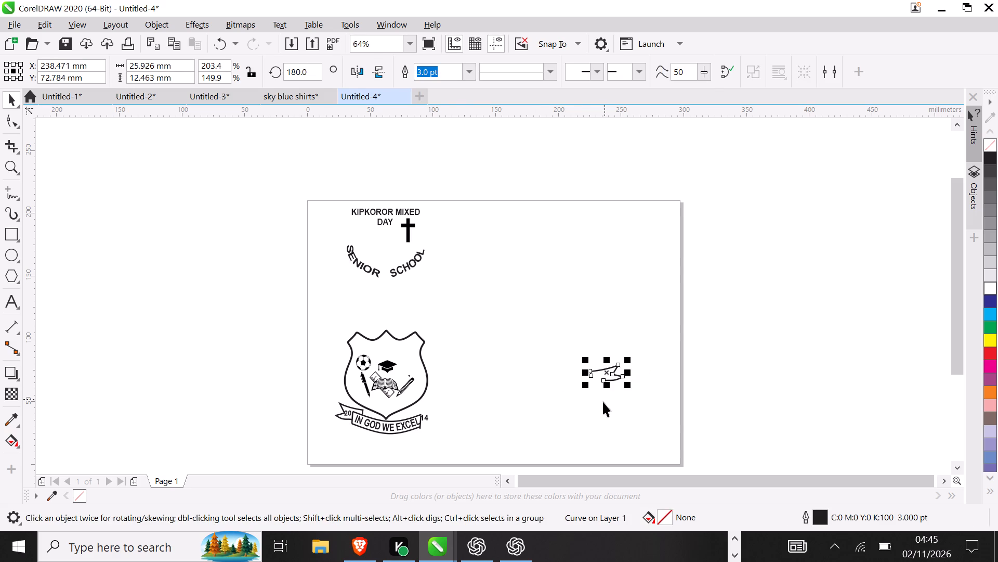
pyautogui.click(603, 402)
pyautogui.click(420, 420)
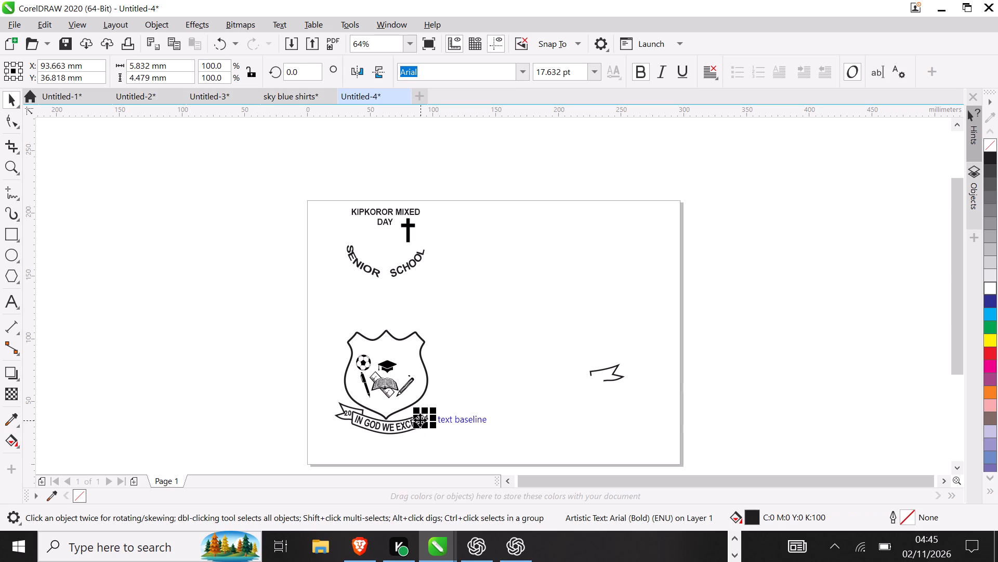
pyautogui.hotkey('ctrl', '\\')
pyautogui.hotkey('ctrl', '\\')
pyautogui.hotkey('ctrl', '\\')
pyautogui.click(602, 337)
pyautogui.click(419, 419)
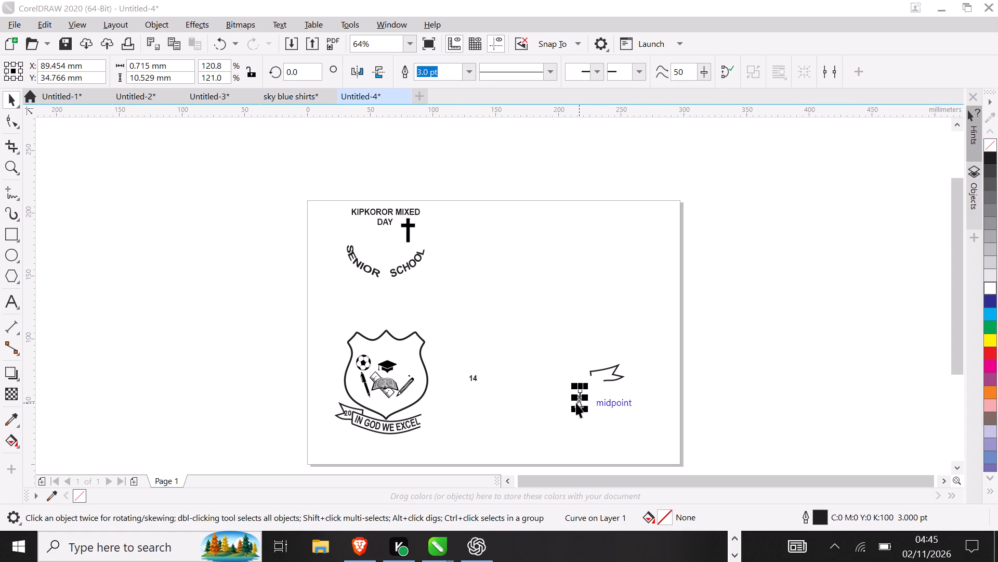
# Move the short end line from the blank area to the open right end of the IN GOD WE EXCEL ribbon.
pyautogui.moveTo(576, 403); pyautogui.dragTo(545, 424)
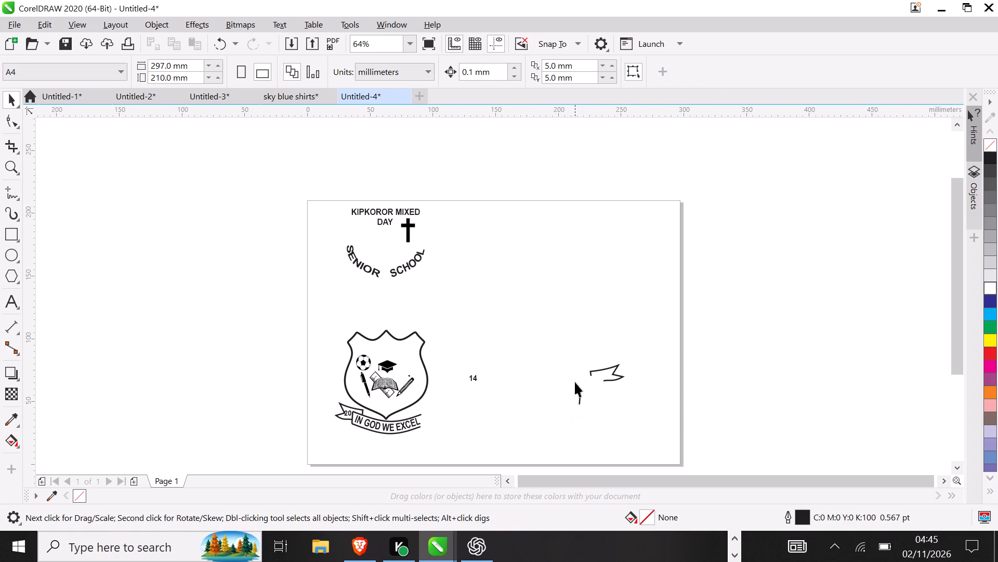
pyautogui.moveTo(575, 381); pyautogui.dragTo(595, 416)
pyautogui.moveTo(583, 399); pyautogui.dragTo(467, 427)
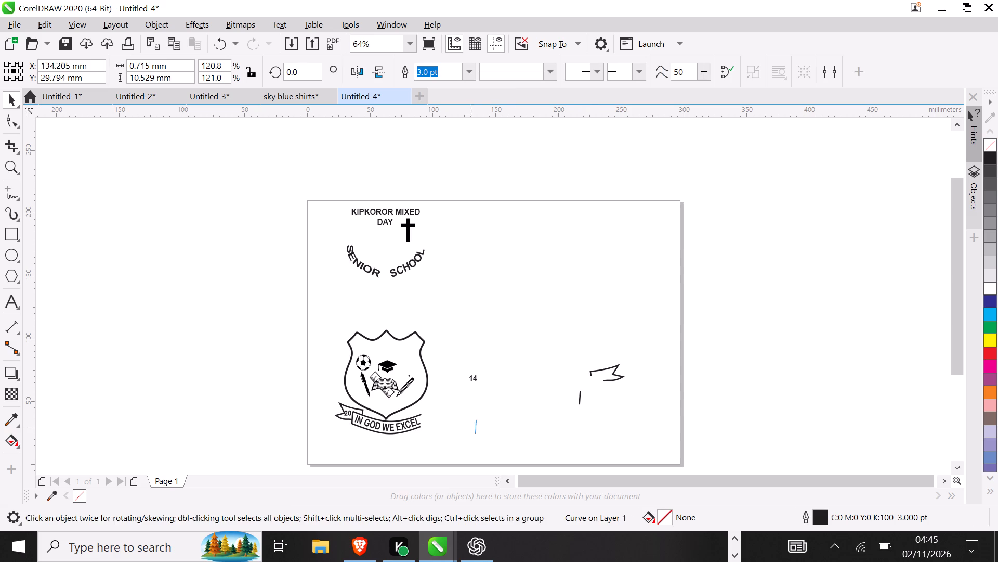
pyautogui.moveTo(467, 427); pyautogui.dragTo(422, 420)
pyautogui.click(501, 420)
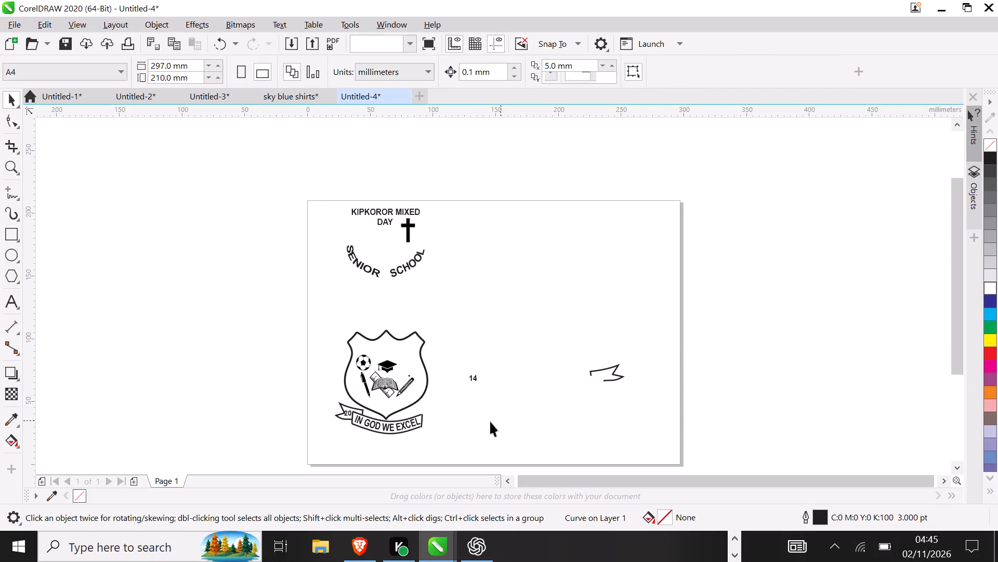
# Nudge the short end line about 0.8 mm to the left at the right end of the motto ribbon.
pyautogui.click(423, 419)
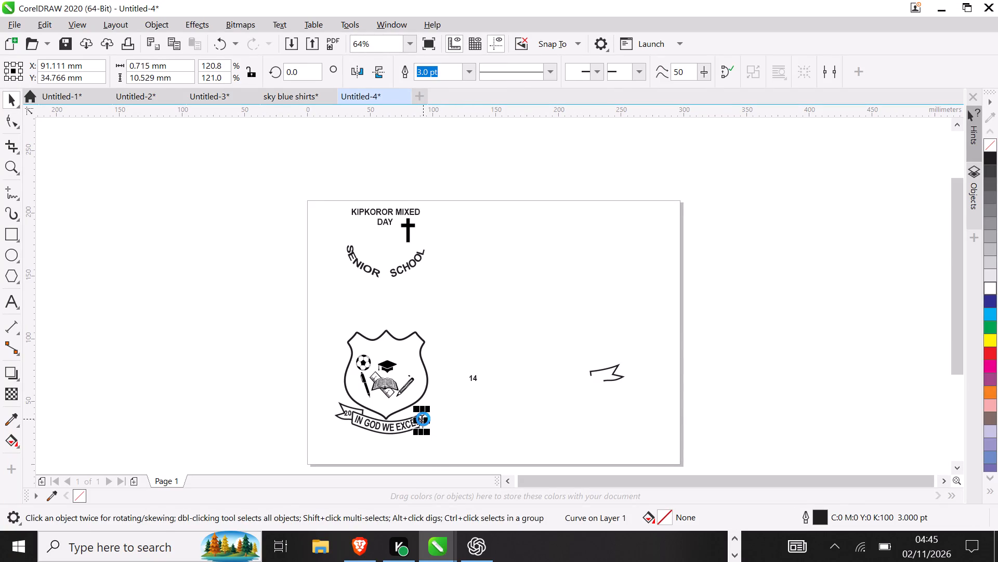
pyautogui.press('Left')
pyautogui.press('Left')
pyautogui.press('Left')
pyautogui.press('Left')
pyautogui.press('Left')
pyautogui.press('Left')
pyautogui.press('Left')
pyautogui.press('Left')
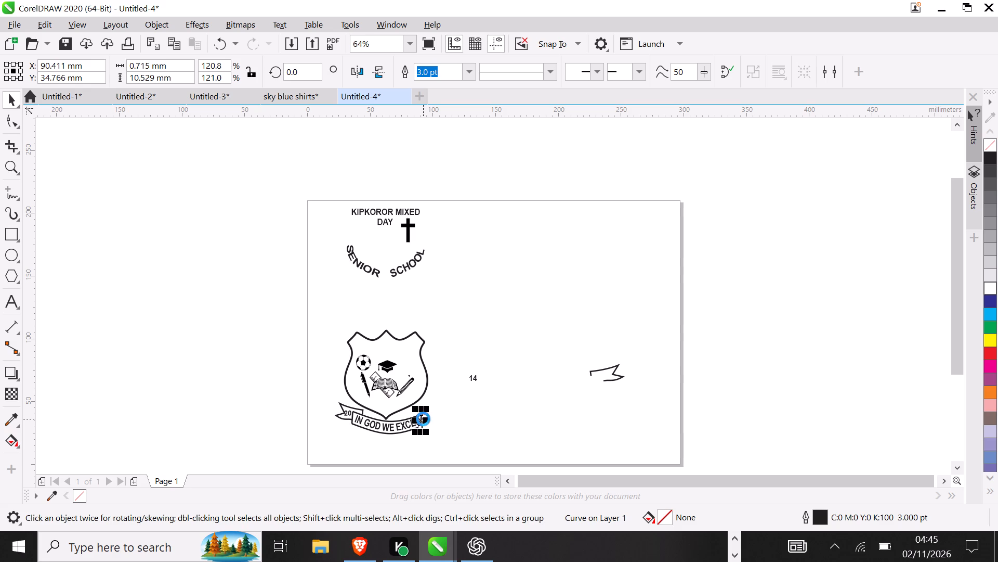
pyautogui.click(490, 481)
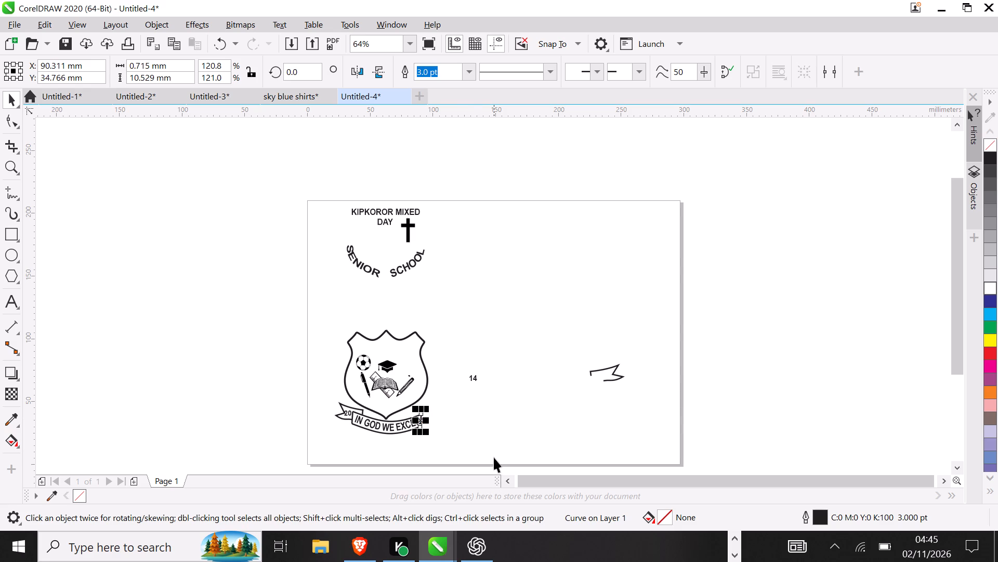
pyautogui.click(494, 457)
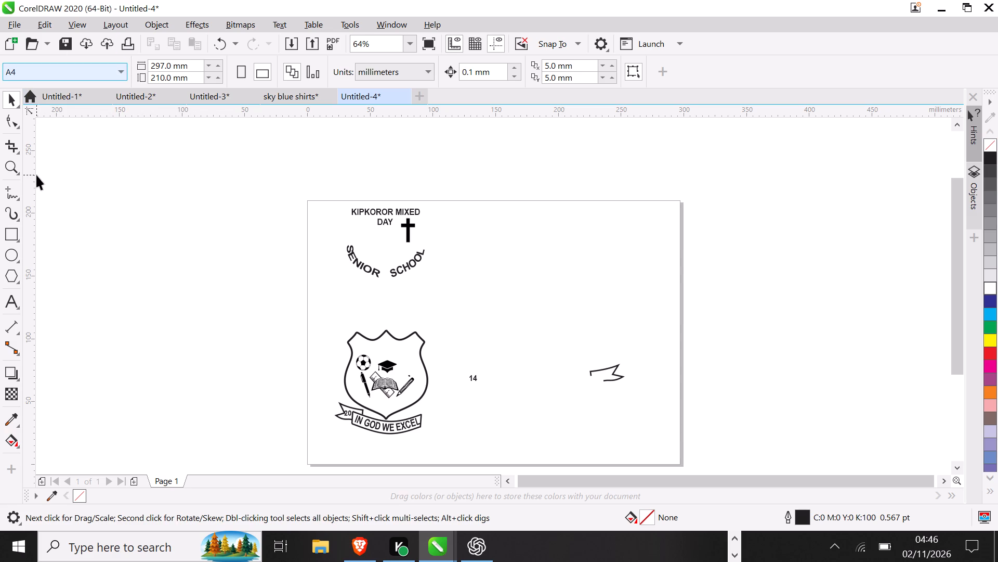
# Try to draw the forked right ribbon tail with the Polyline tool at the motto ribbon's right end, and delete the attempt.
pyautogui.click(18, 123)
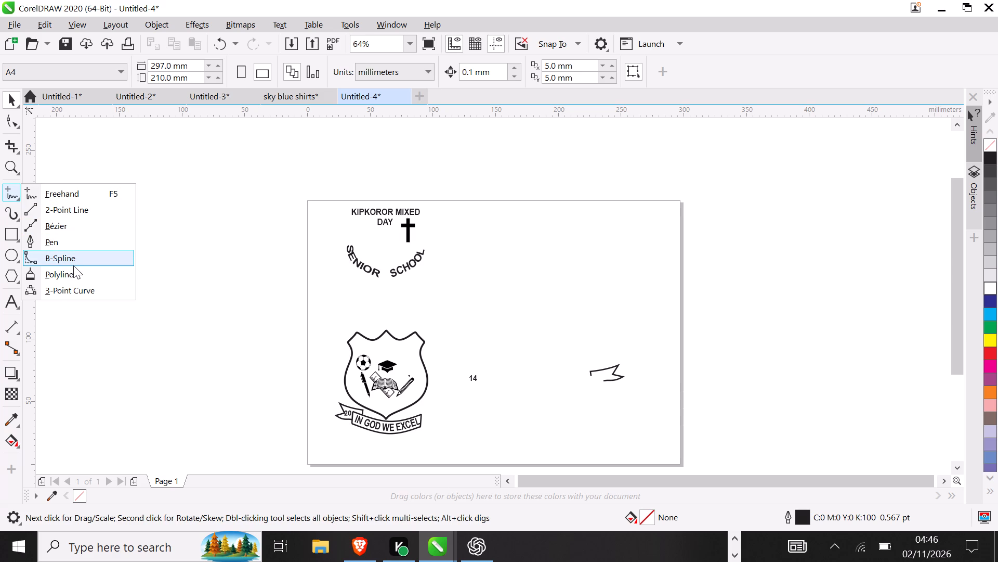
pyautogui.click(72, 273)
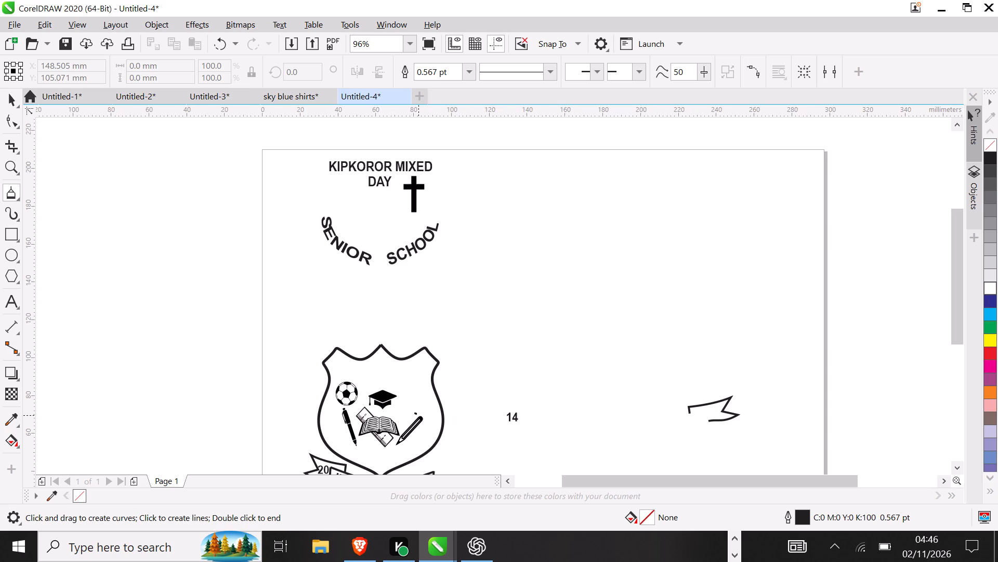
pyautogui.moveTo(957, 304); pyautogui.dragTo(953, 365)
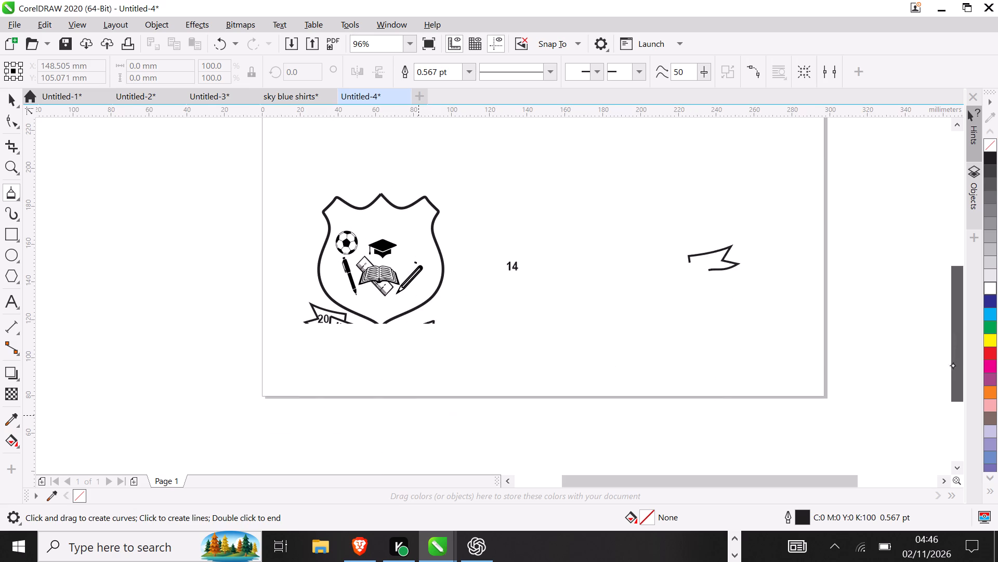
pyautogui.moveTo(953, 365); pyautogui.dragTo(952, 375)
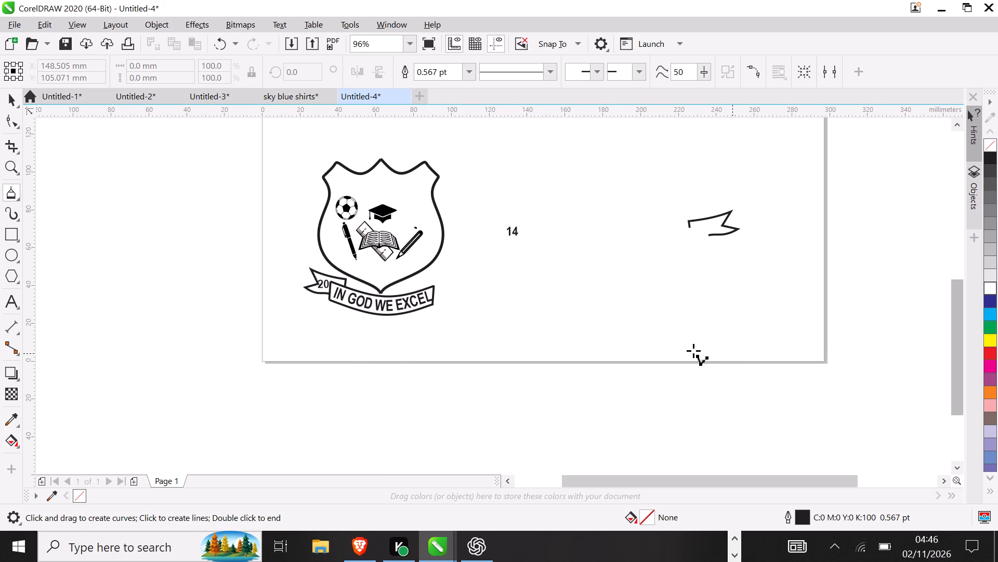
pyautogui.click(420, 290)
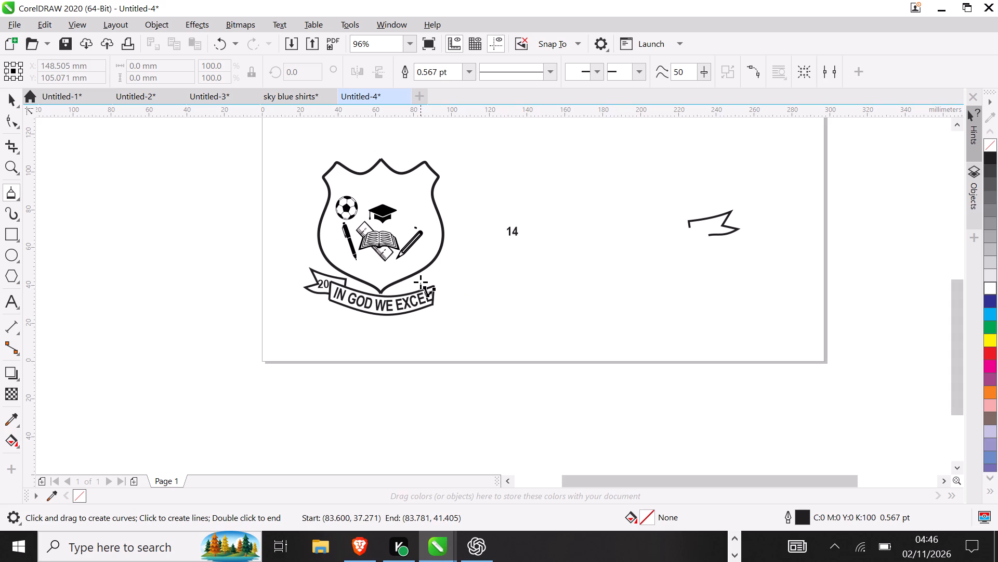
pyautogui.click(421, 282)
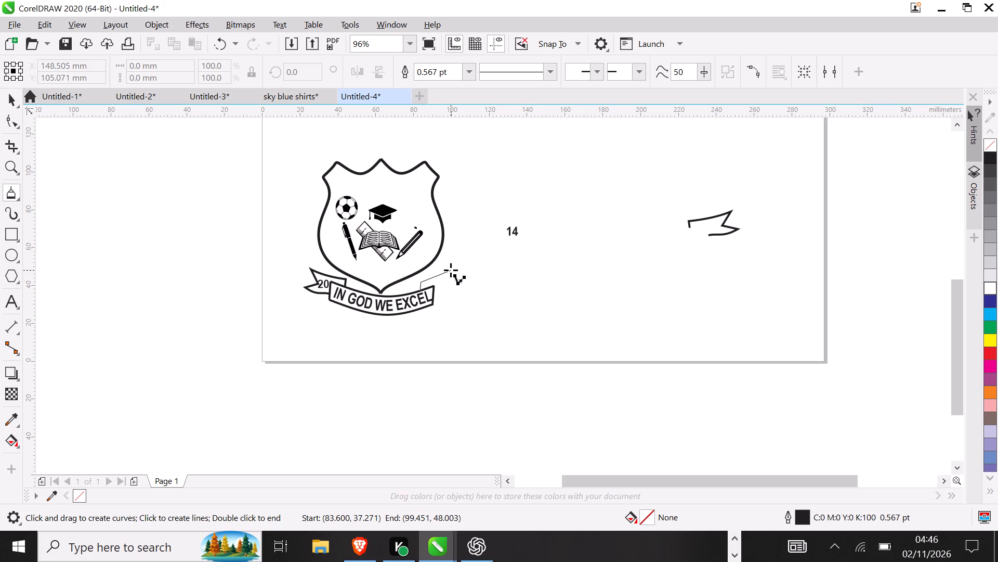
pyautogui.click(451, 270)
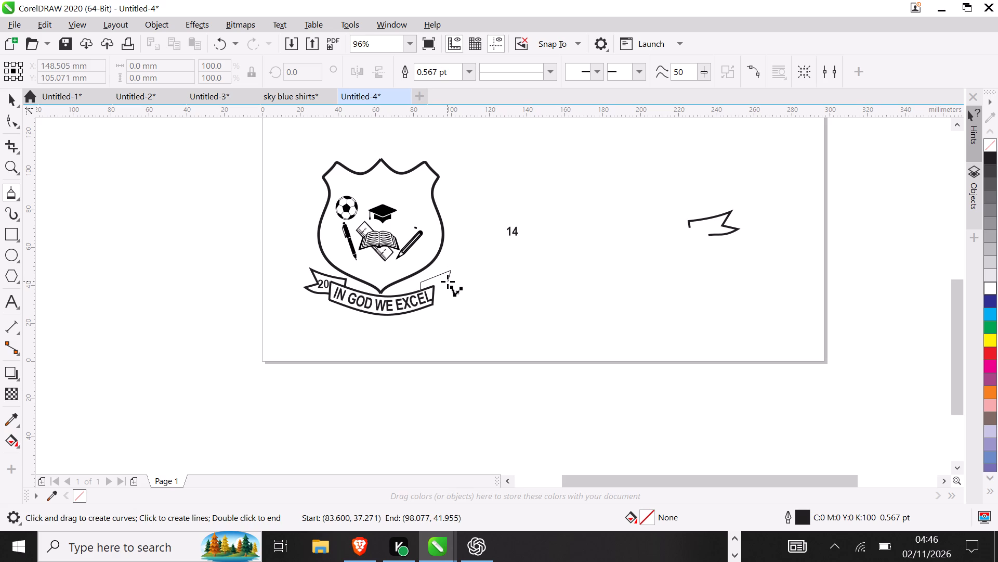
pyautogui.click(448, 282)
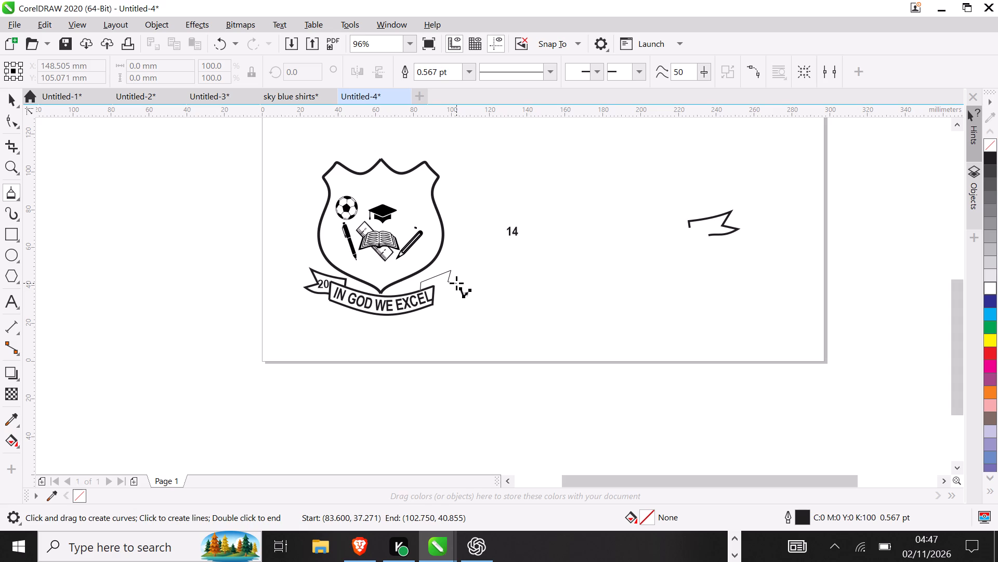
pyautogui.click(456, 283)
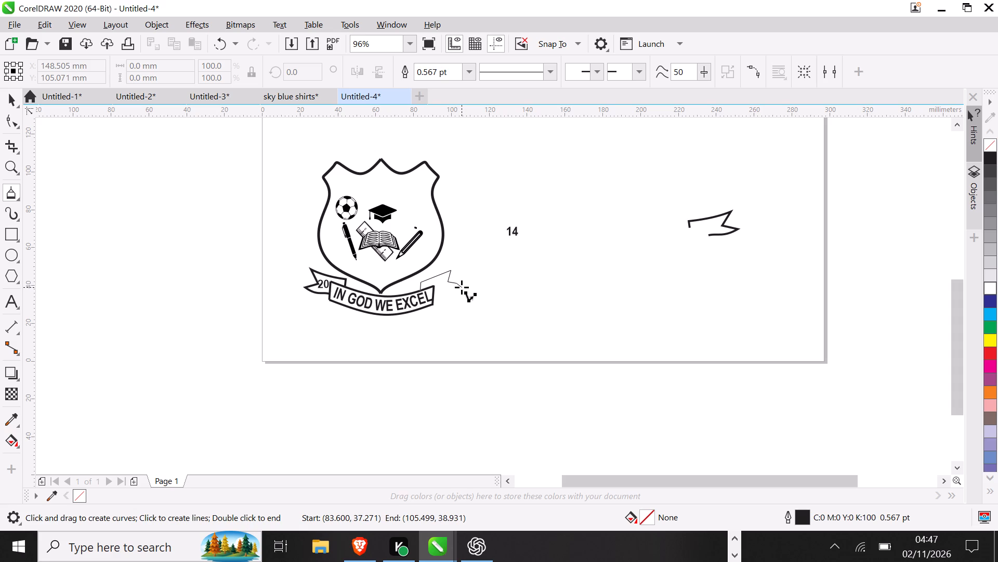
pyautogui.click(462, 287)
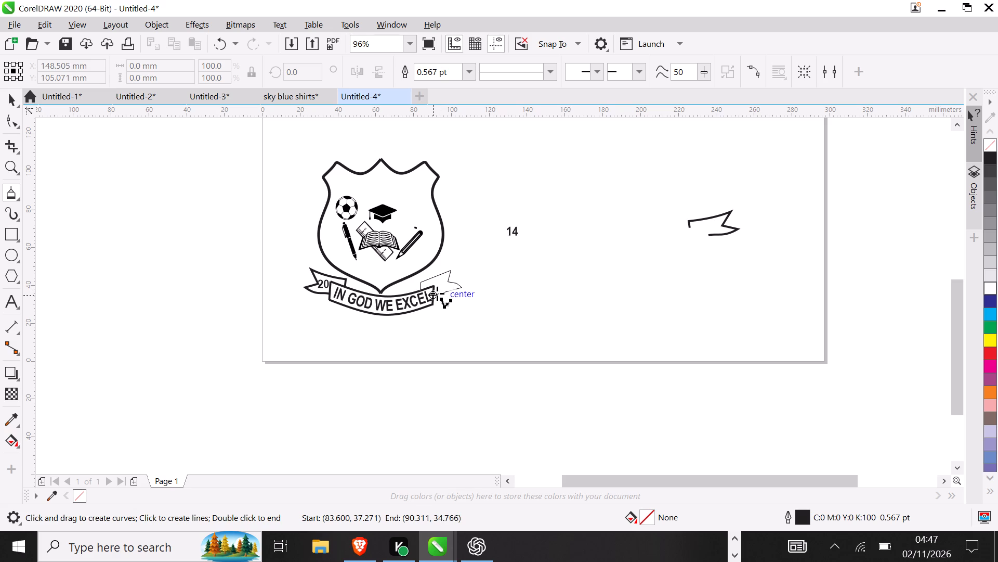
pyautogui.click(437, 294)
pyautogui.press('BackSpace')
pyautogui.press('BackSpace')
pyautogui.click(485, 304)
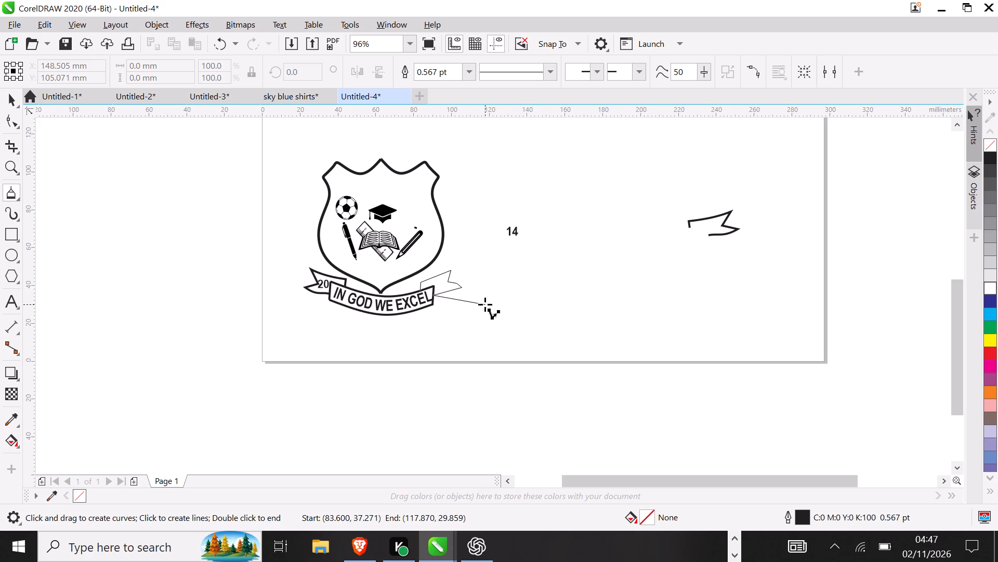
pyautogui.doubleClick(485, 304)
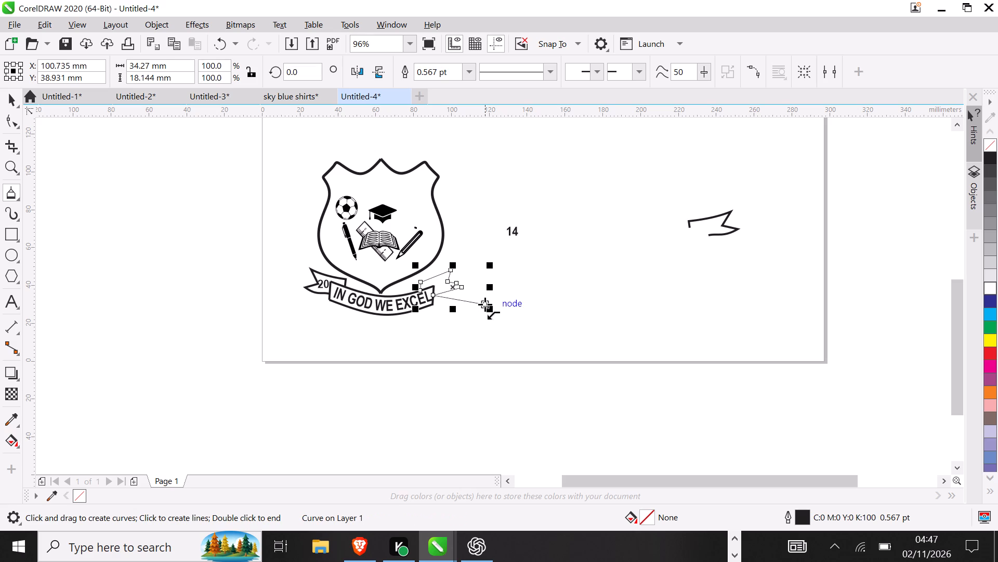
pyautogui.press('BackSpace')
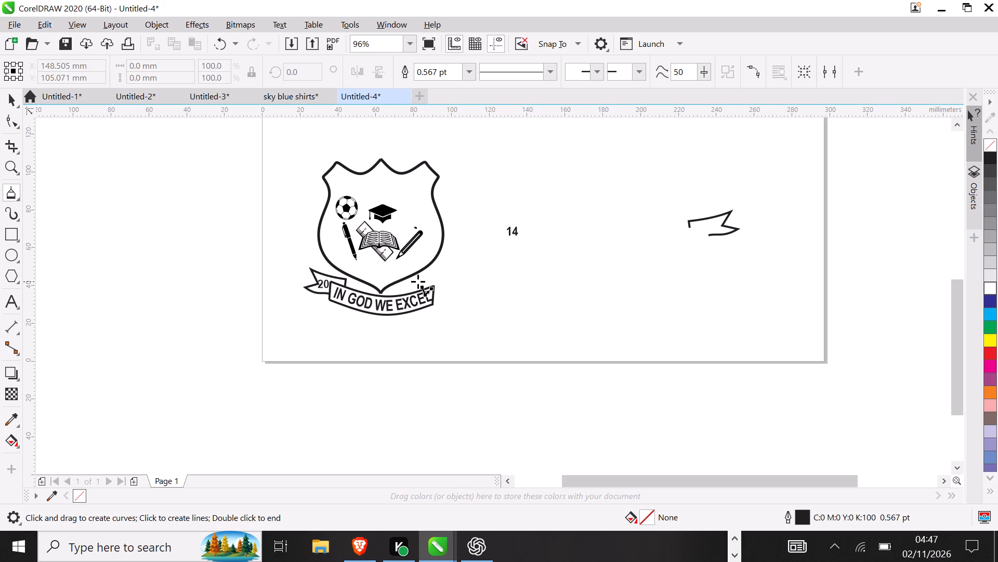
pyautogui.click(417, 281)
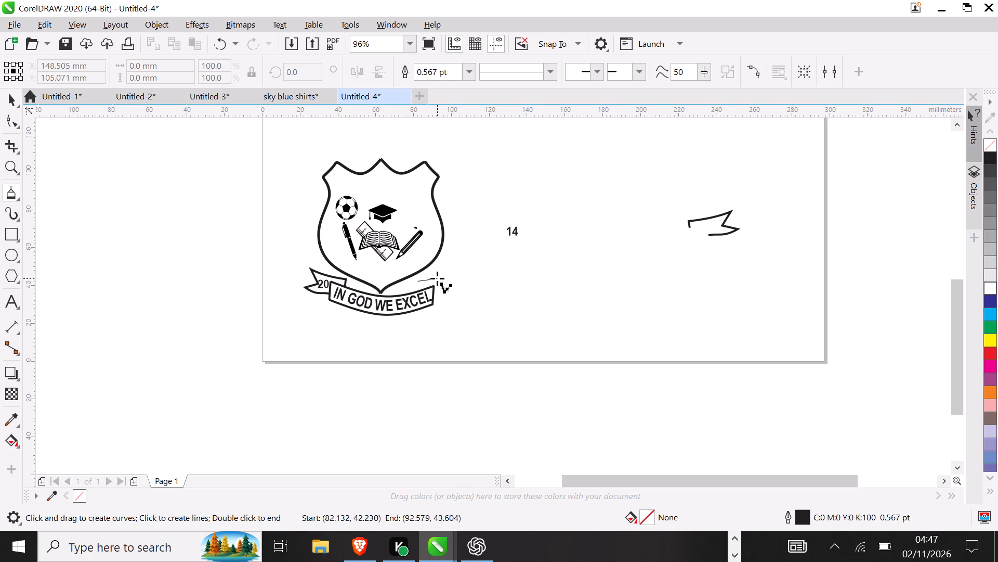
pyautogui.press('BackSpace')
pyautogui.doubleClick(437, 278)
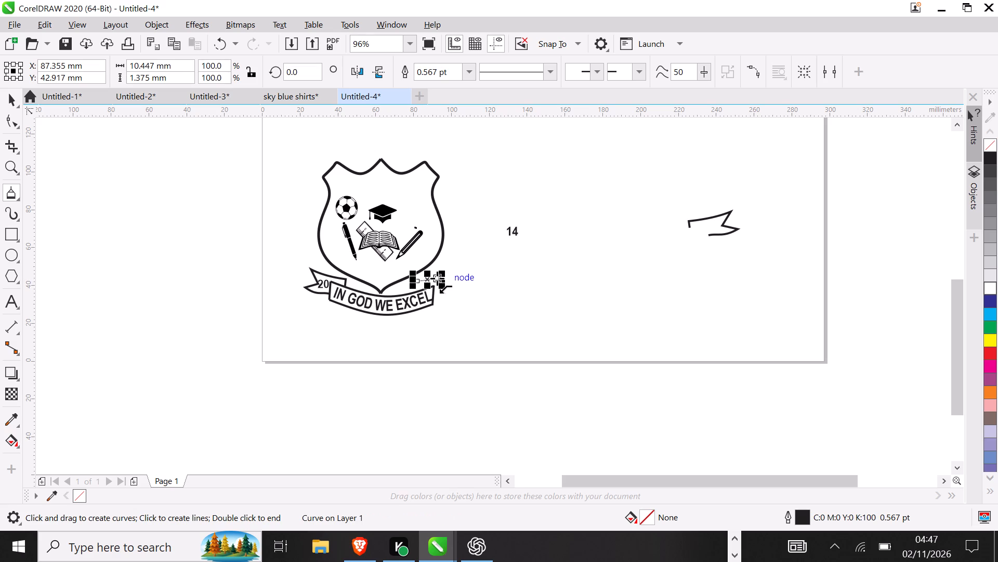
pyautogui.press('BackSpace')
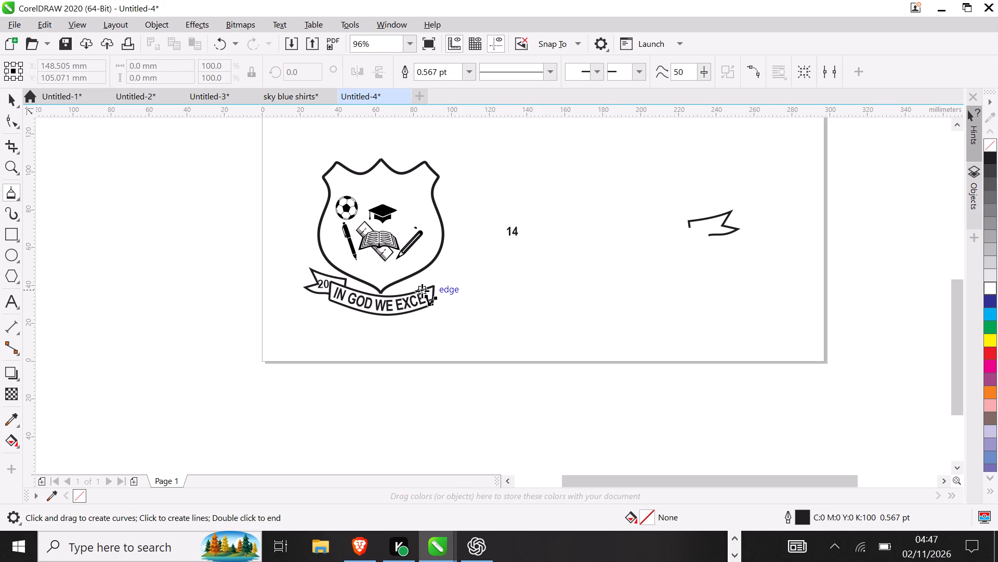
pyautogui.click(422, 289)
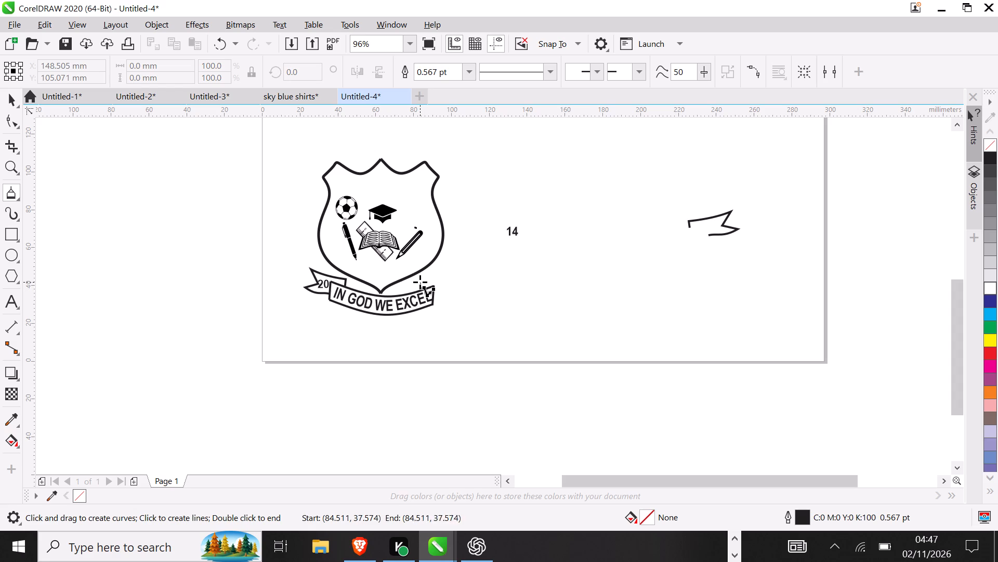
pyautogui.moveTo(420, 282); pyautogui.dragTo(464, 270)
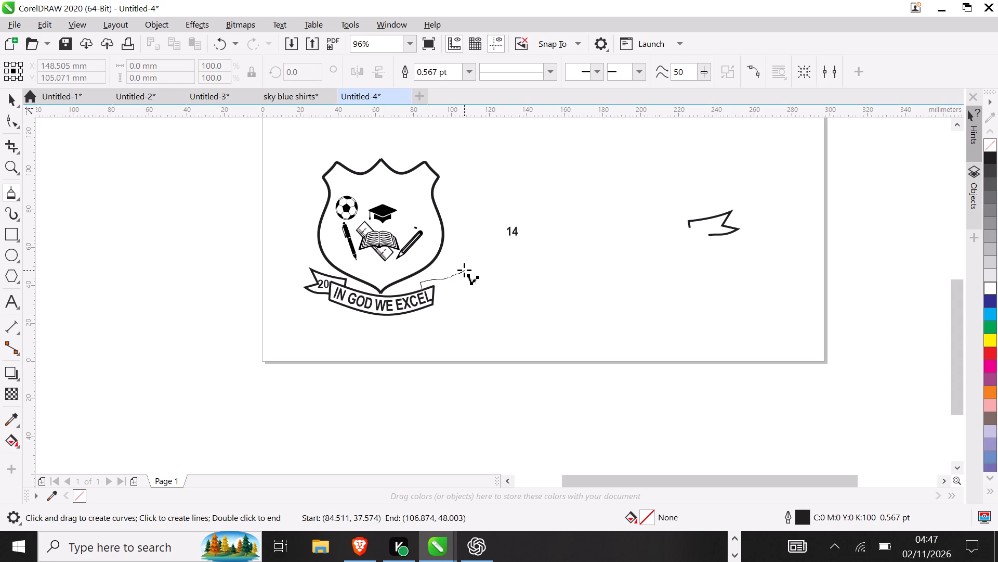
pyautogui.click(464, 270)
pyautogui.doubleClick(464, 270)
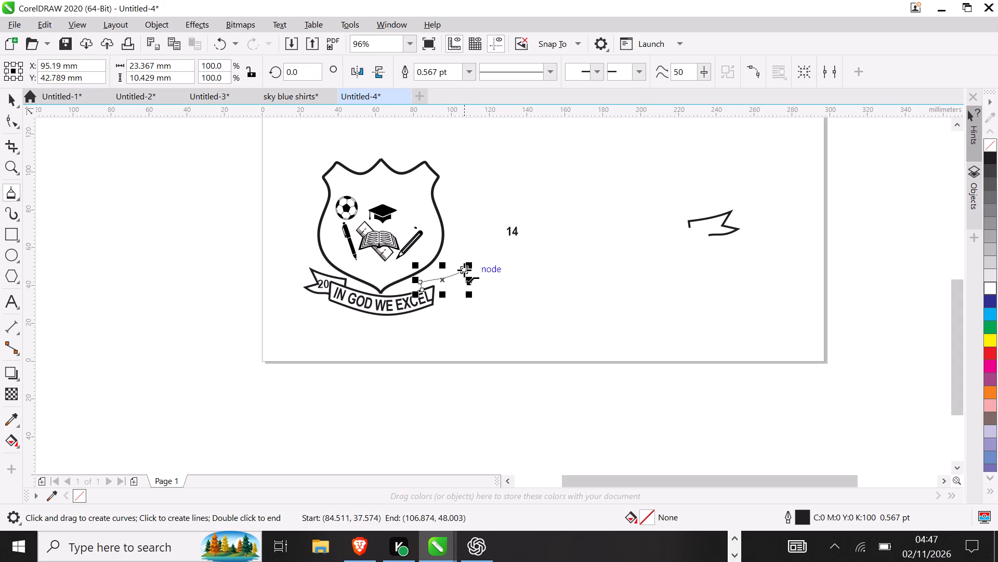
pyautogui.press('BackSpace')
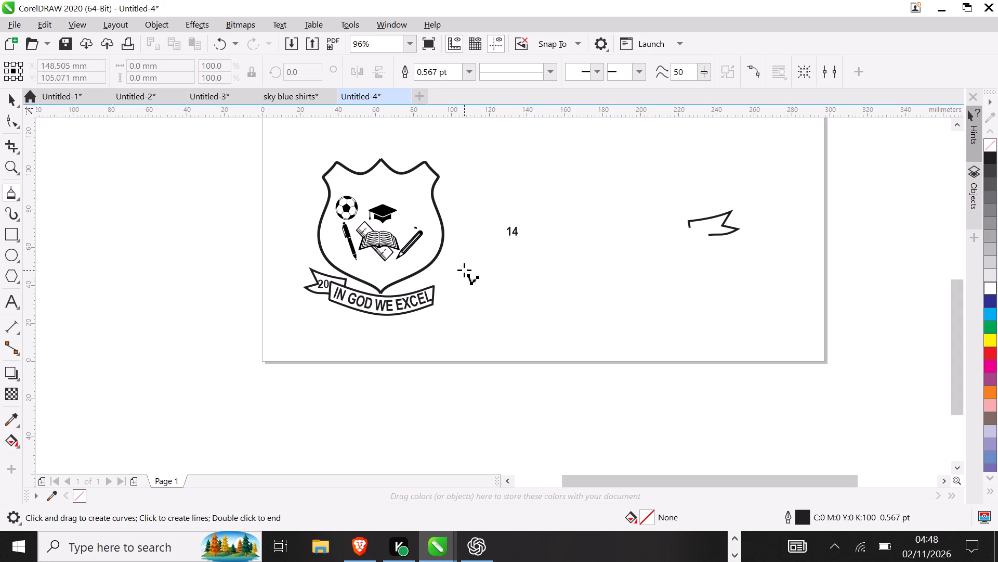
# Draw a forked ribbon tail with the Polyline tool, about 21 by 13 mm, starting and ending on the right end of the motto ribbon.
pyautogui.click(425, 289)
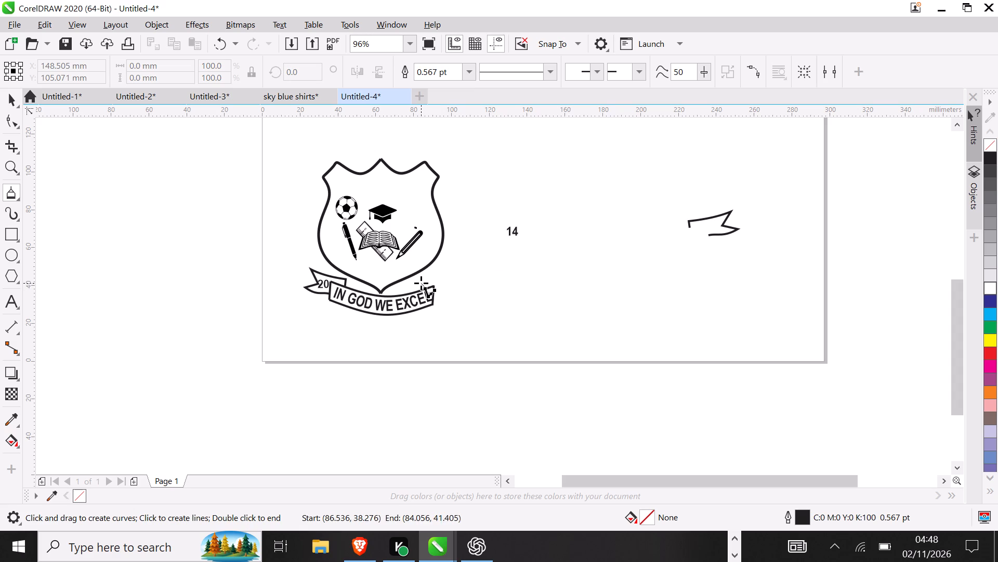
pyautogui.click(423, 283)
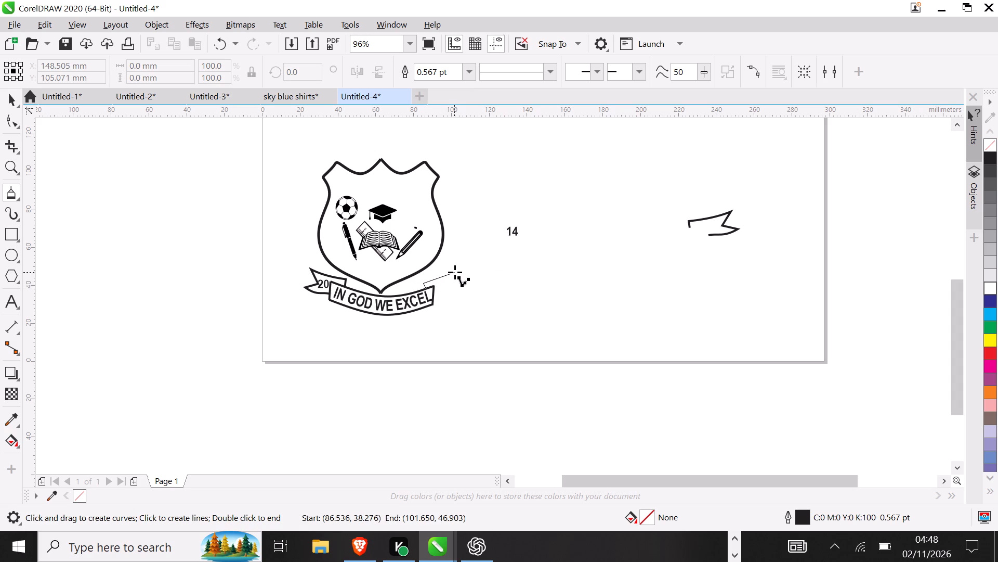
pyautogui.click(456, 270)
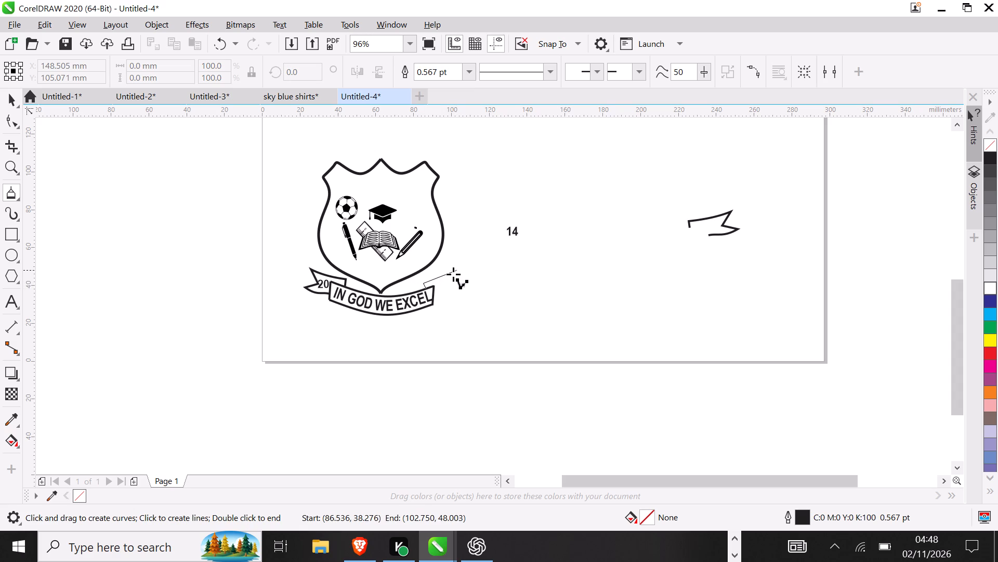
pyautogui.click(451, 284)
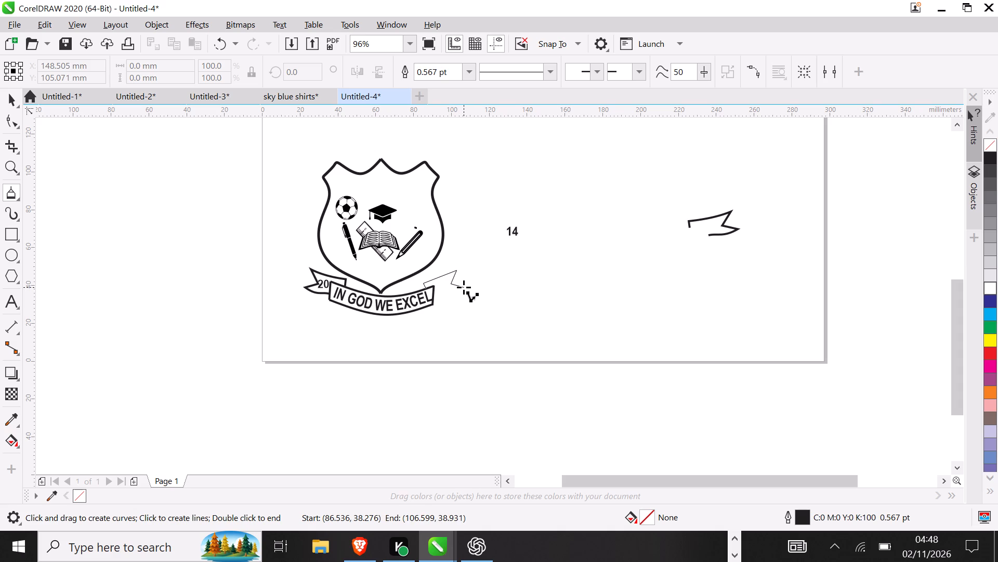
pyautogui.click(464, 287)
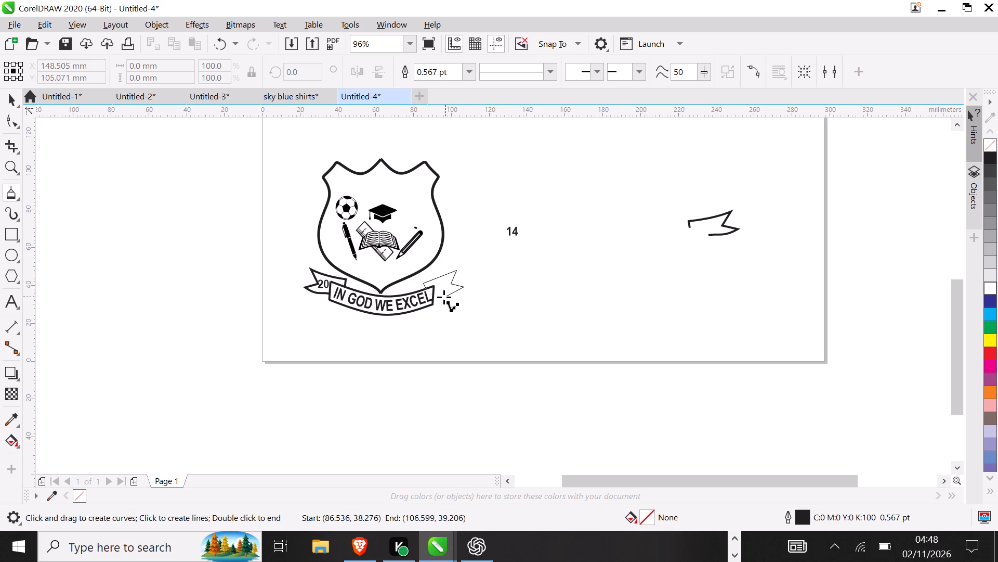
pyautogui.click(437, 295)
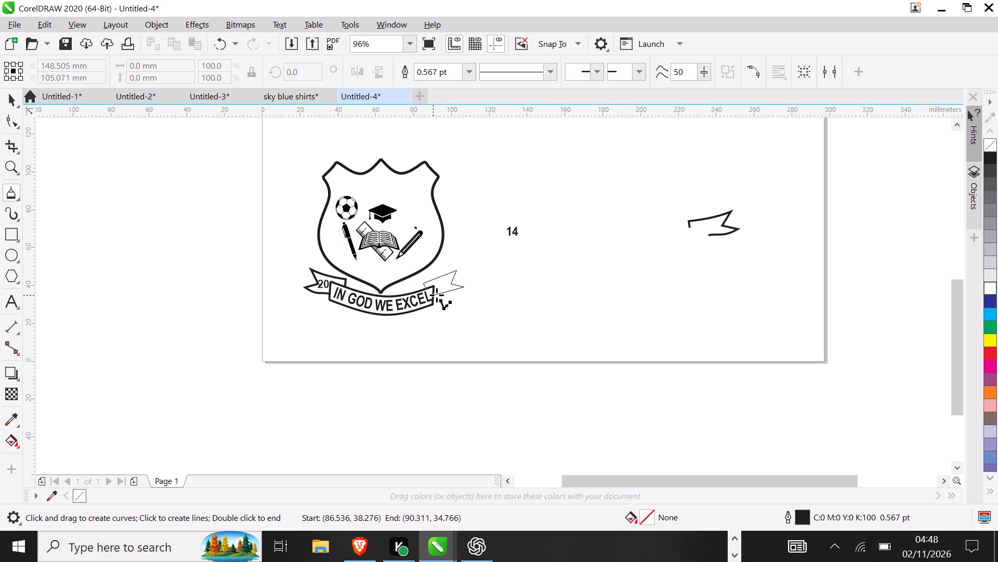
pyautogui.doubleClick(433, 292)
pyautogui.click(14, 96)
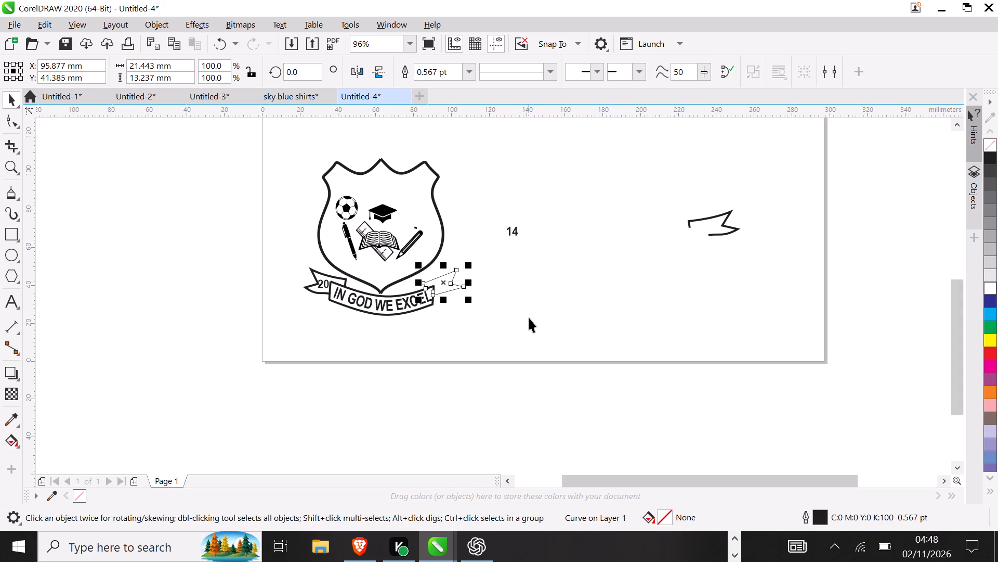
pyautogui.click(529, 317)
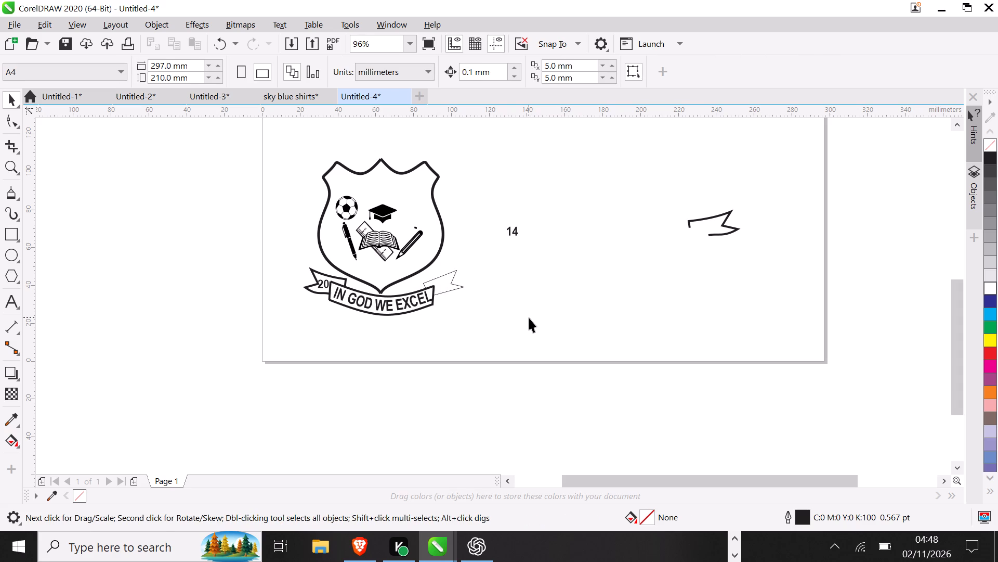
# Move the number 14 into the middle of the new right ribbon tail, at about X 96 mm, Y 41 mm.
pyautogui.moveTo(504, 220); pyautogui.dragTo(525, 252)
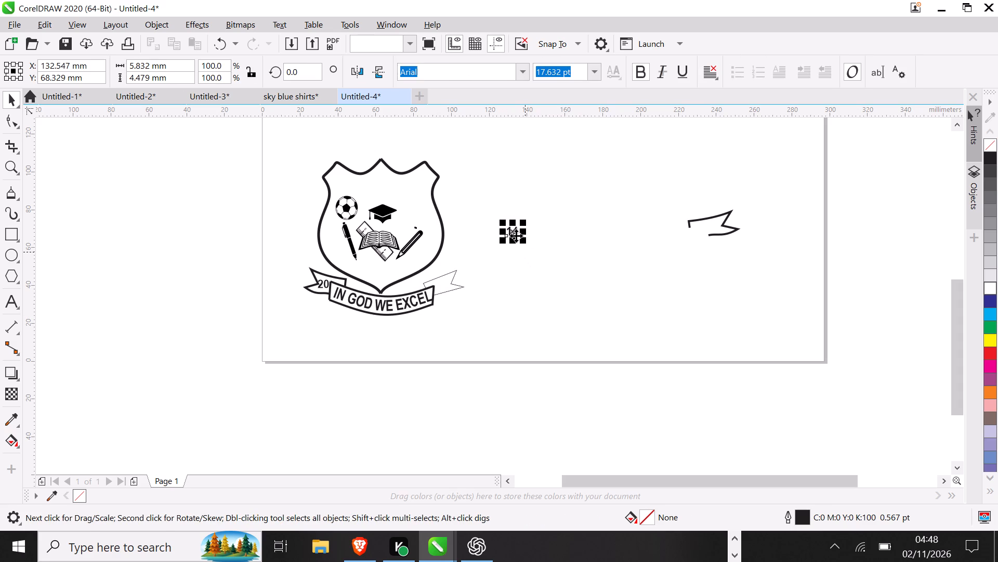
pyautogui.moveTo(512, 230); pyautogui.dragTo(443, 287)
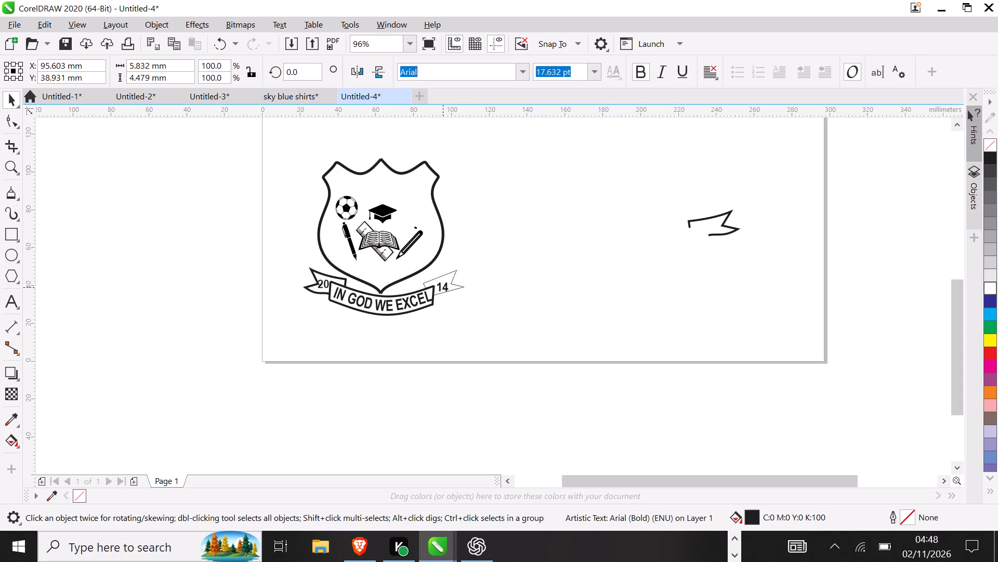
pyautogui.moveTo(443, 287); pyautogui.dragTo(443, 286)
pyautogui.click(504, 269)
pyautogui.click(442, 282)
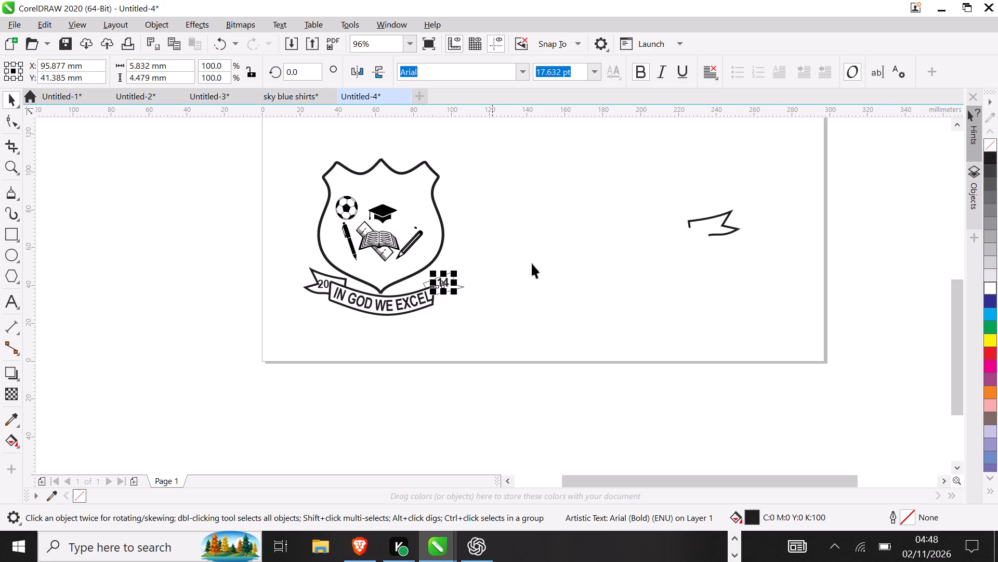
# Enlarge the number 14 in the right ribbon tail proportionally to about 109%, roughly 19 pt.
pyautogui.click(566, 258)
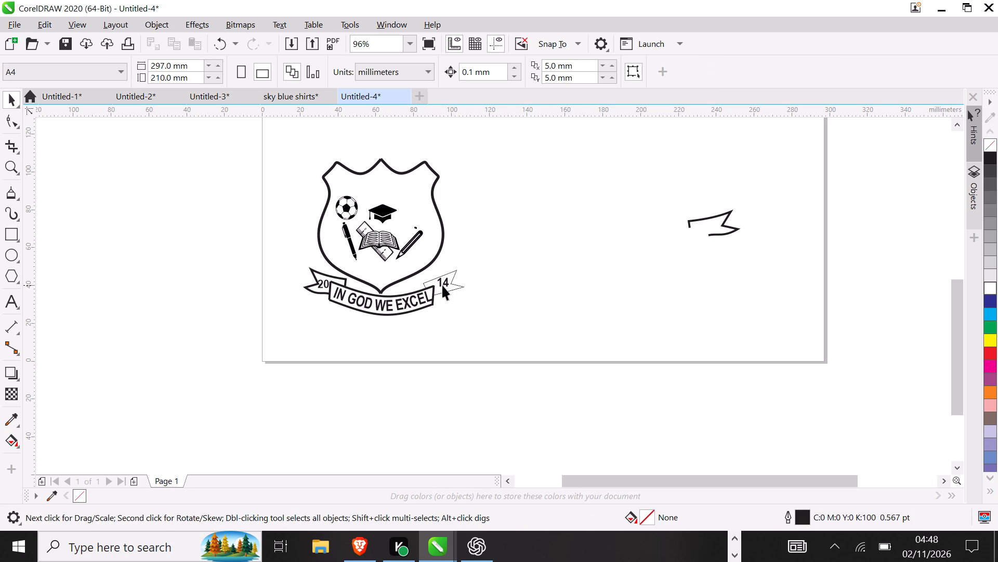
pyautogui.click(445, 282)
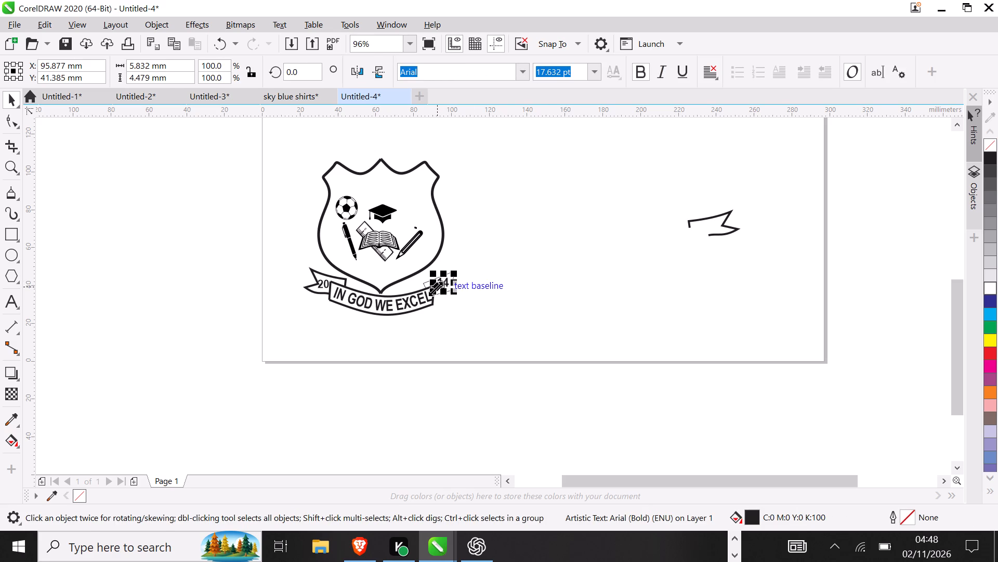
pyautogui.moveTo(433, 291); pyautogui.dragTo(433, 298)
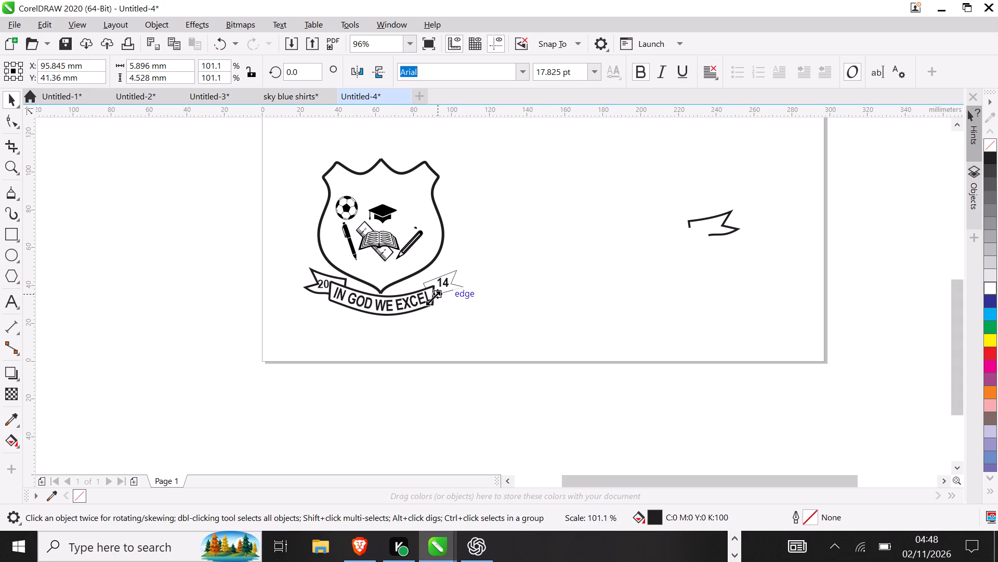
pyautogui.moveTo(433, 298); pyautogui.dragTo(432, 300)
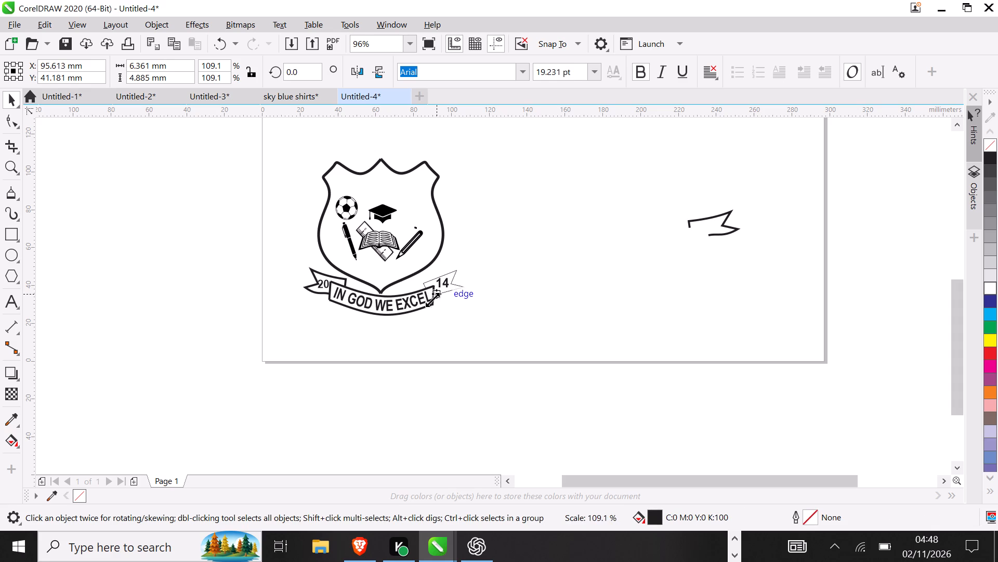
pyautogui.moveTo(432, 300); pyautogui.dragTo(432, 300)
pyautogui.click(513, 270)
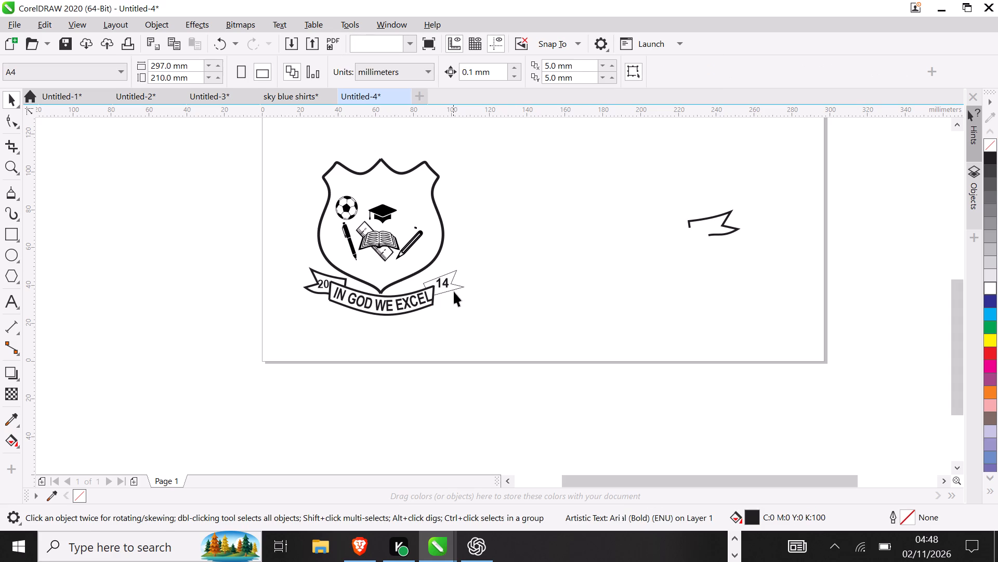
# Set the outline width to 3.0 pt on the right ribbon tail and on the motto ribbon's upper curve.
pyautogui.click(454, 290)
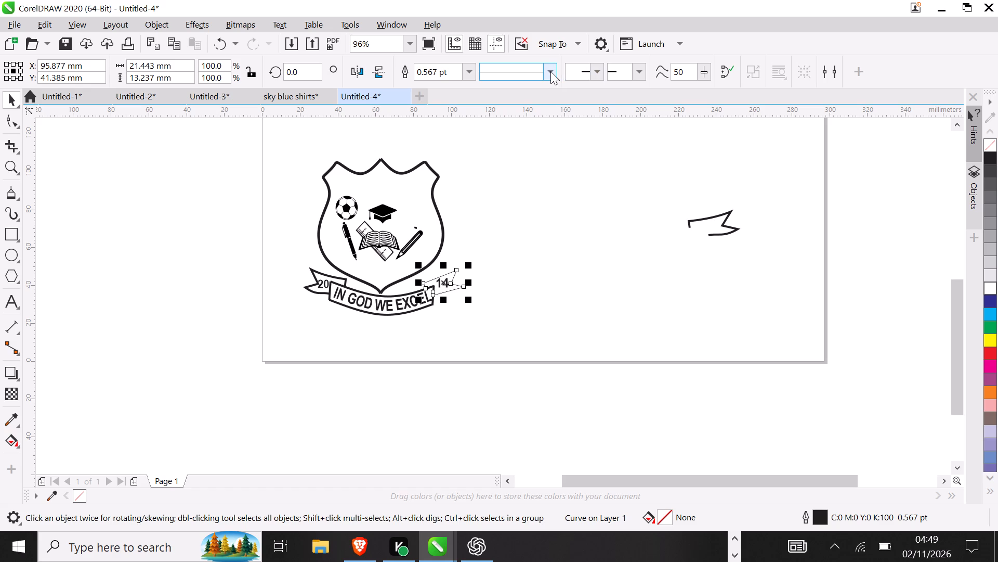
pyautogui.click(550, 71)
pyautogui.click(468, 75)
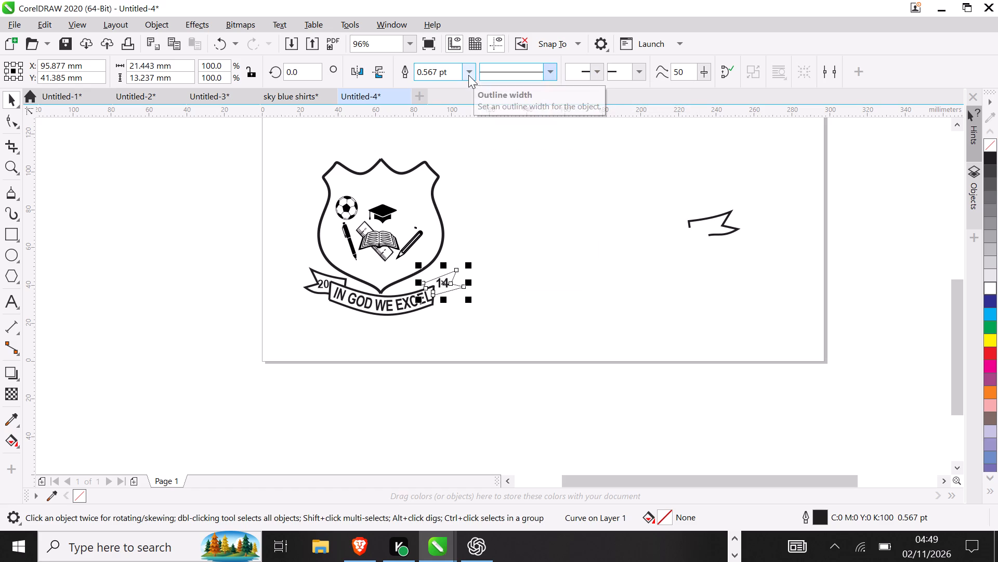
pyautogui.click(468, 75)
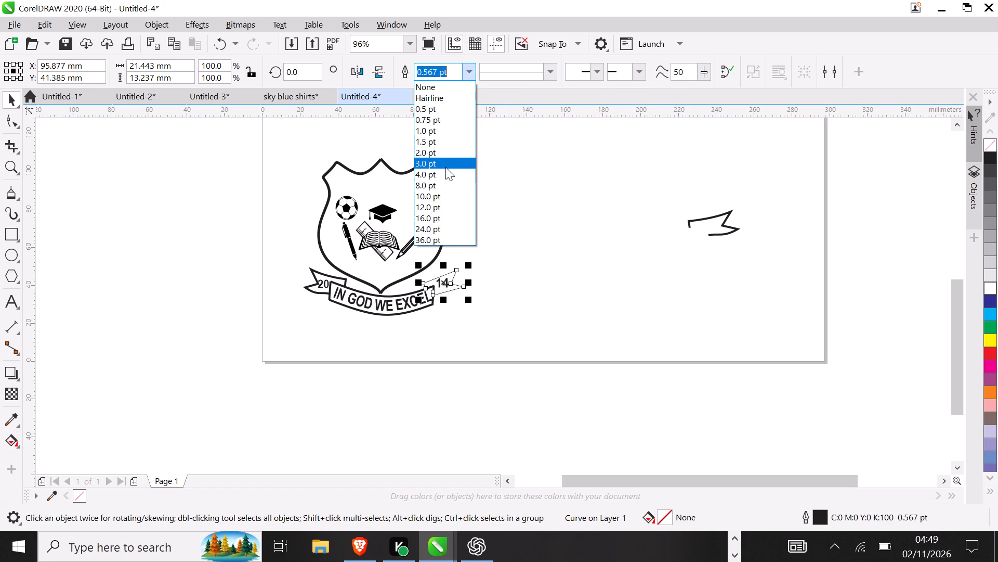
pyautogui.click(447, 162)
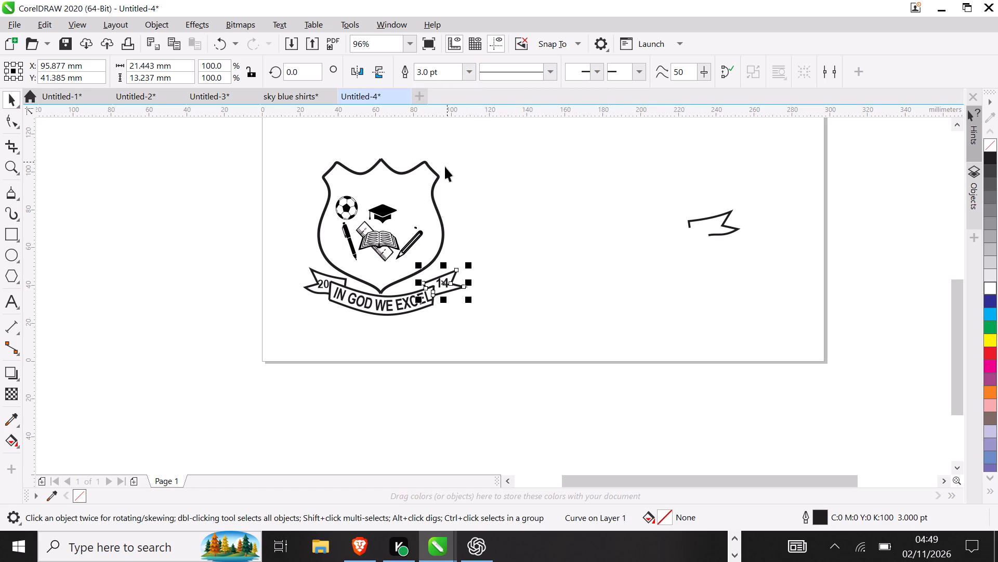
pyautogui.click(396, 297)
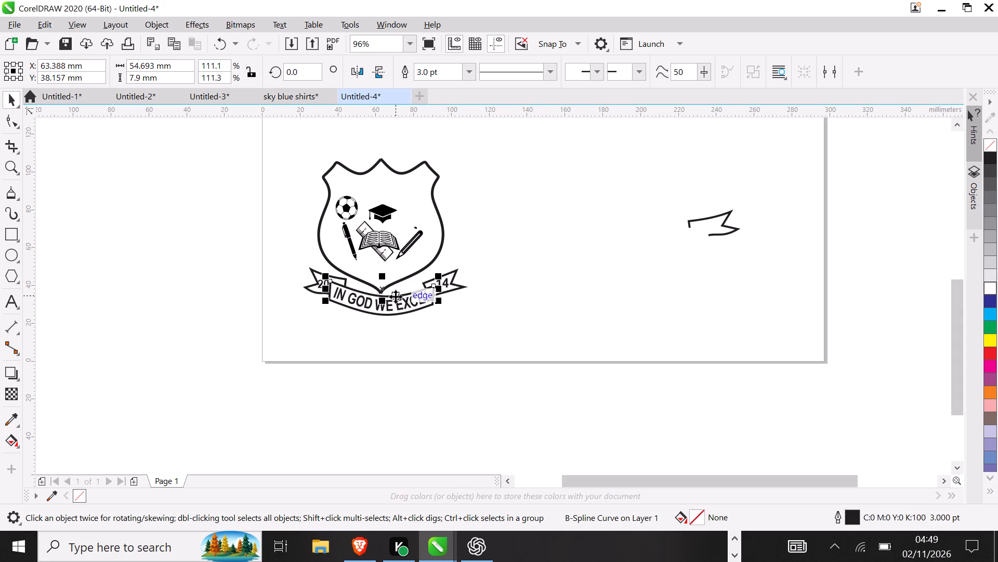
pyautogui.click(469, 72)
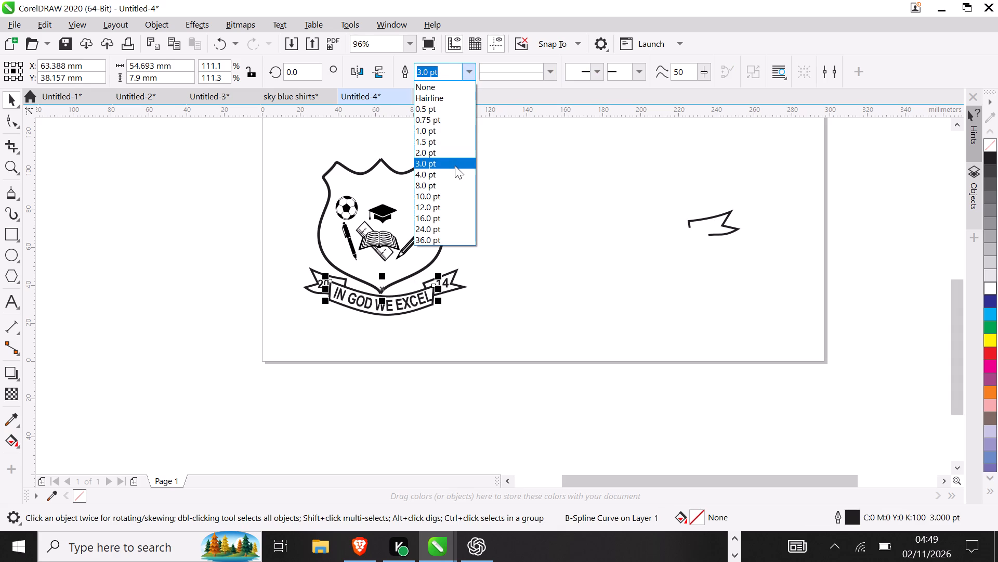
pyautogui.click(455, 165)
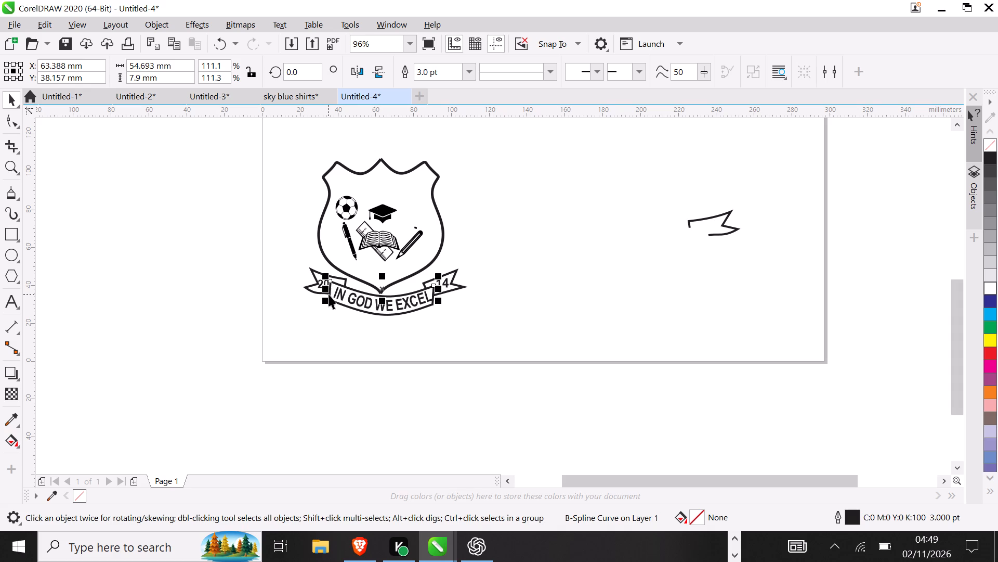
# Delete the old left ribbon tail around the number 20 and the spare tail piece lying away from the crest.
pyautogui.click(329, 294)
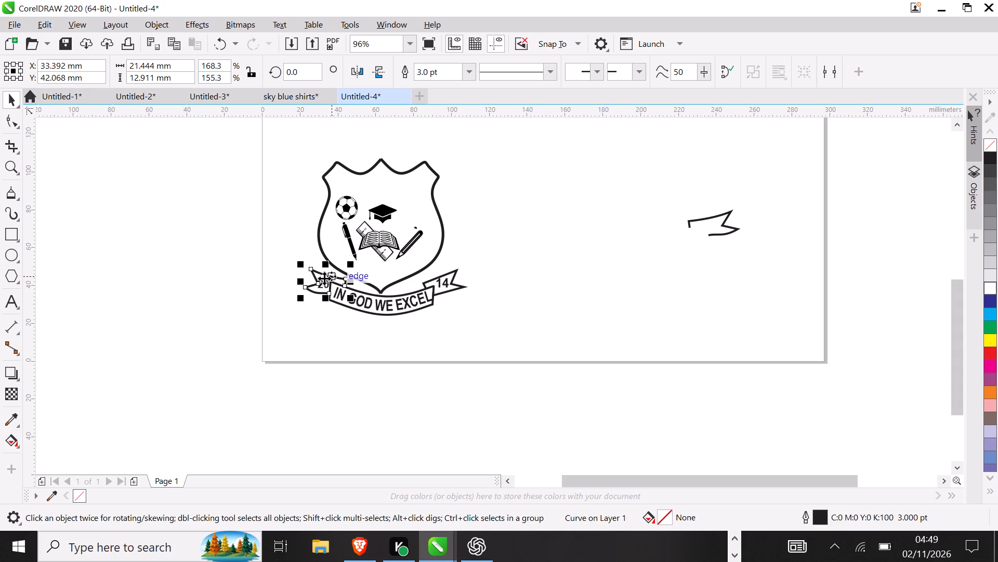
pyautogui.moveTo(309, 274); pyautogui.dragTo(270, 266)
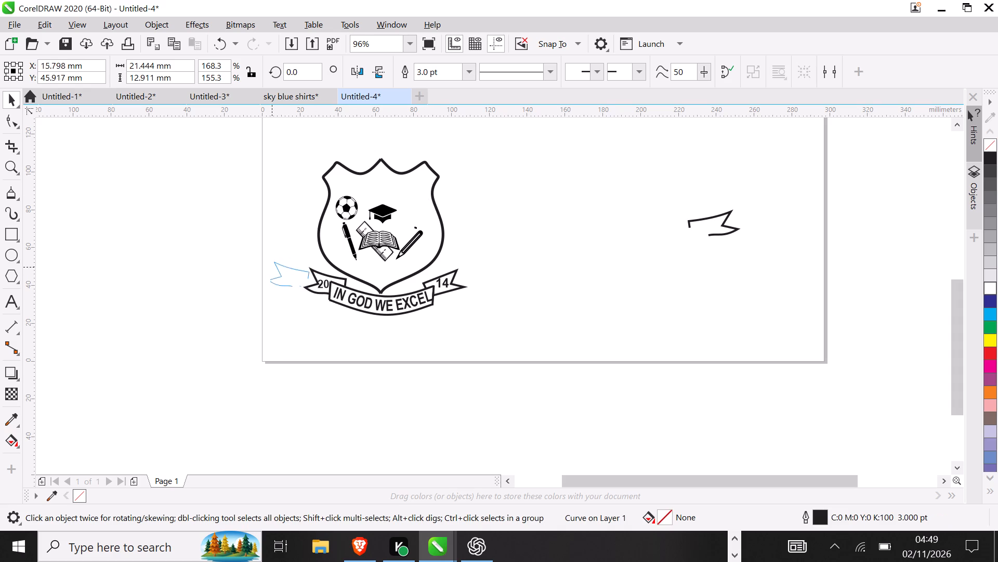
pyautogui.moveTo(270, 266); pyautogui.dragTo(244, 250)
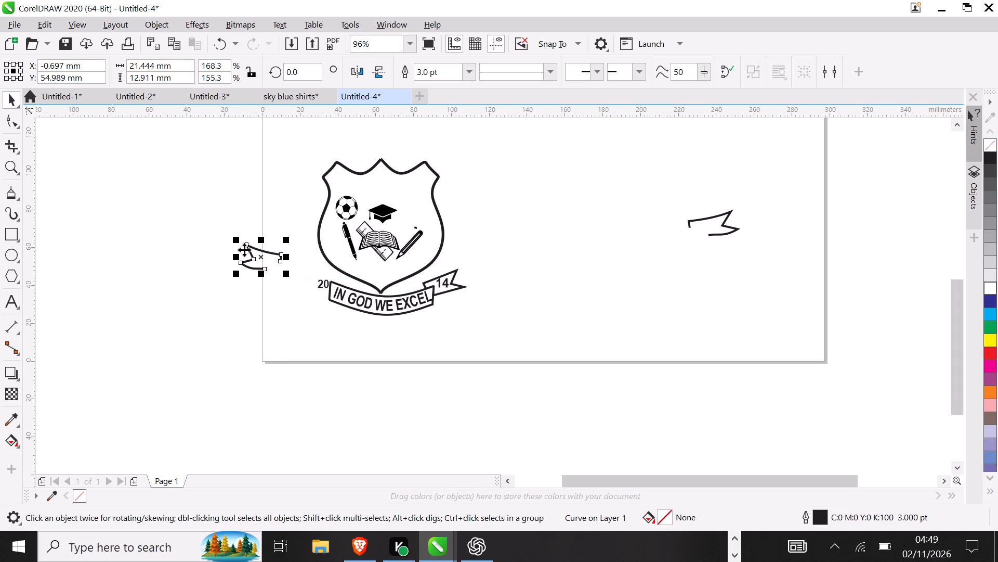
pyautogui.press('BackSpace')
pyautogui.moveTo(647, 191); pyautogui.dragTo(742, 246)
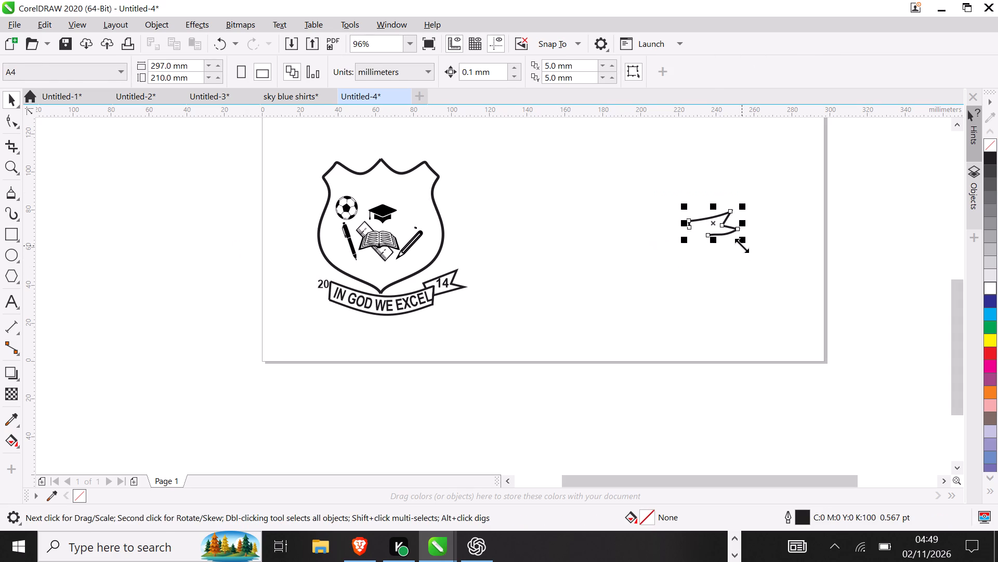
pyautogui.press('BackSpace')
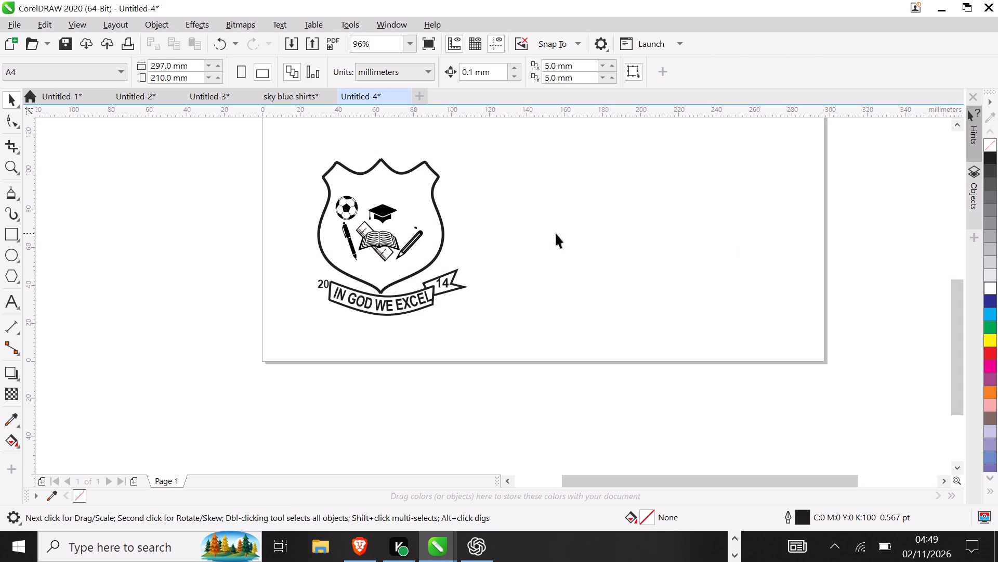
# Copy the right ribbon tail to the empty area beside the crest and mirror the copy horizontally.
pyautogui.click(455, 285)
pyautogui.moveTo(455, 285); pyautogui.dragTo(628, 280, button='right')
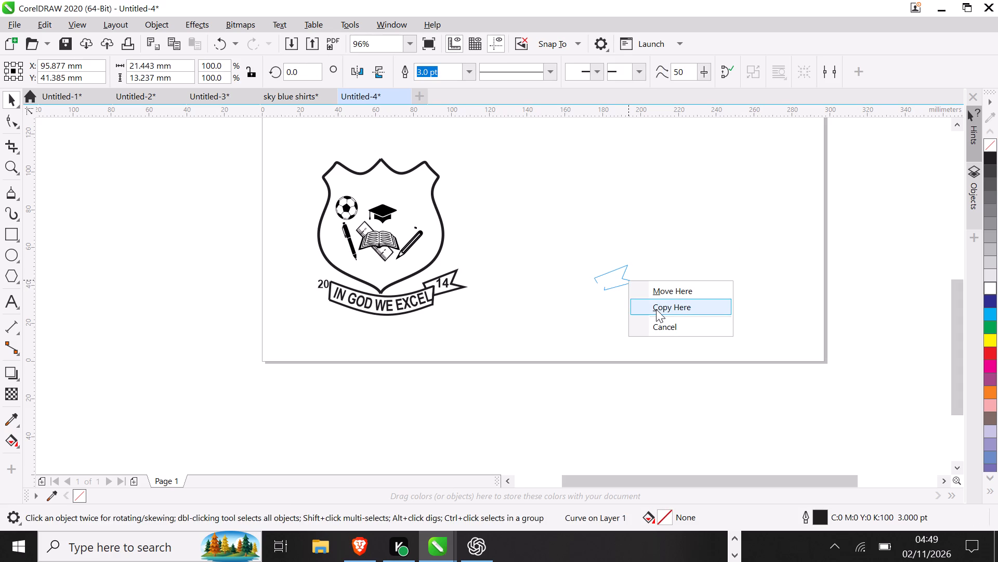
pyautogui.click(656, 309)
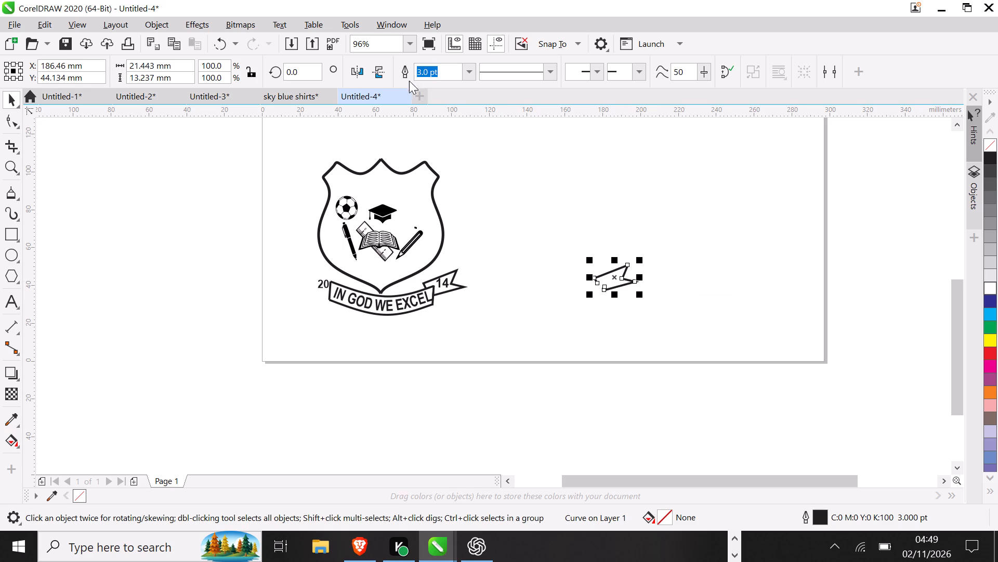
pyautogui.click(363, 73)
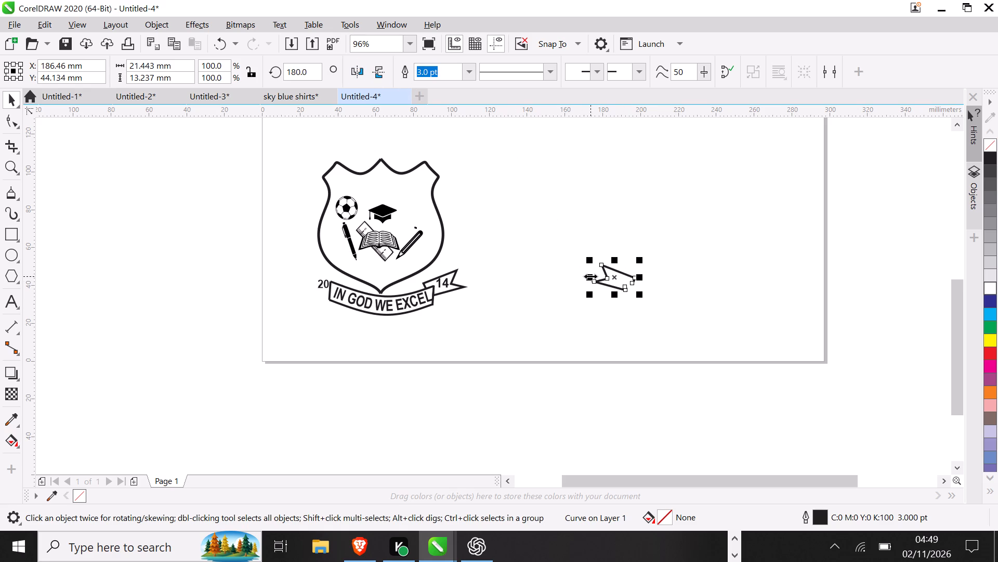
# Move the mirrored tail to the left end of the motto ribbon, at about X 30 mm, Y 44 mm.
pyautogui.moveTo(619, 275); pyautogui.dragTo(311, 275)
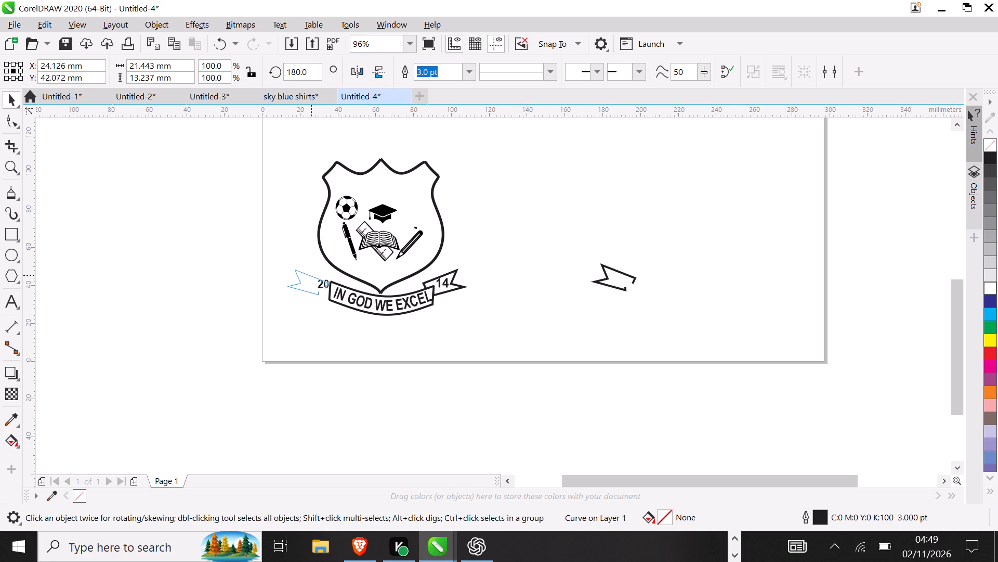
pyautogui.moveTo(311, 275); pyautogui.dragTo(323, 273)
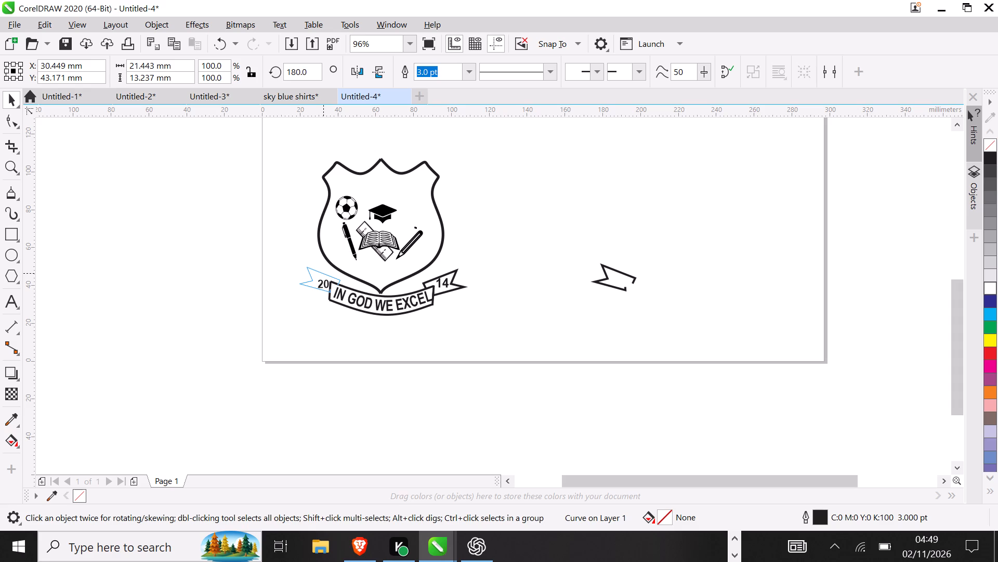
pyautogui.moveTo(323, 273); pyautogui.dragTo(323, 271)
pyautogui.moveTo(323, 271); pyautogui.dragTo(323, 271)
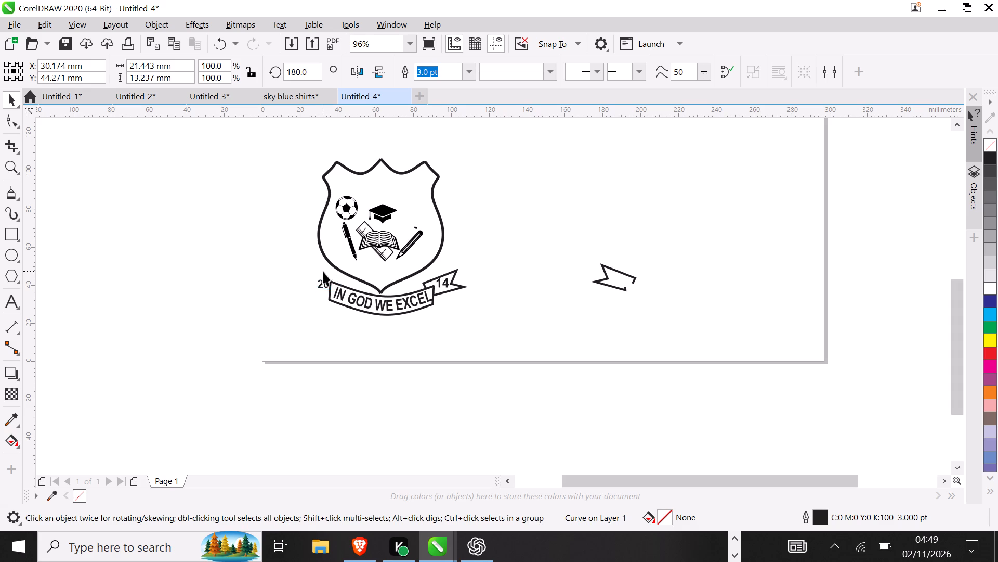
pyautogui.click(551, 316)
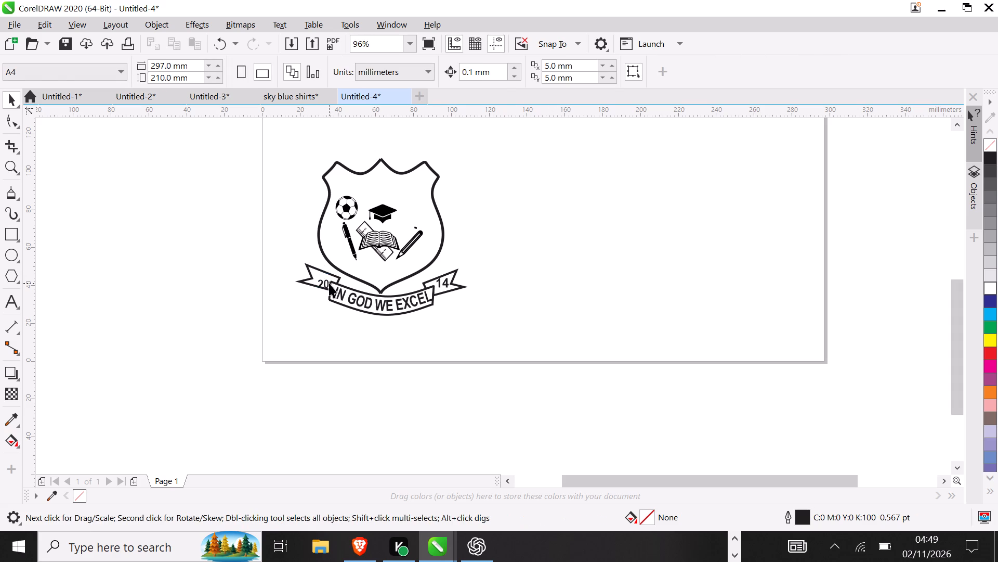
# Move the number 20 into the middle of the new left ribbon tail, at about X 31 mm, Y 42 mm.
pyautogui.click(327, 283)
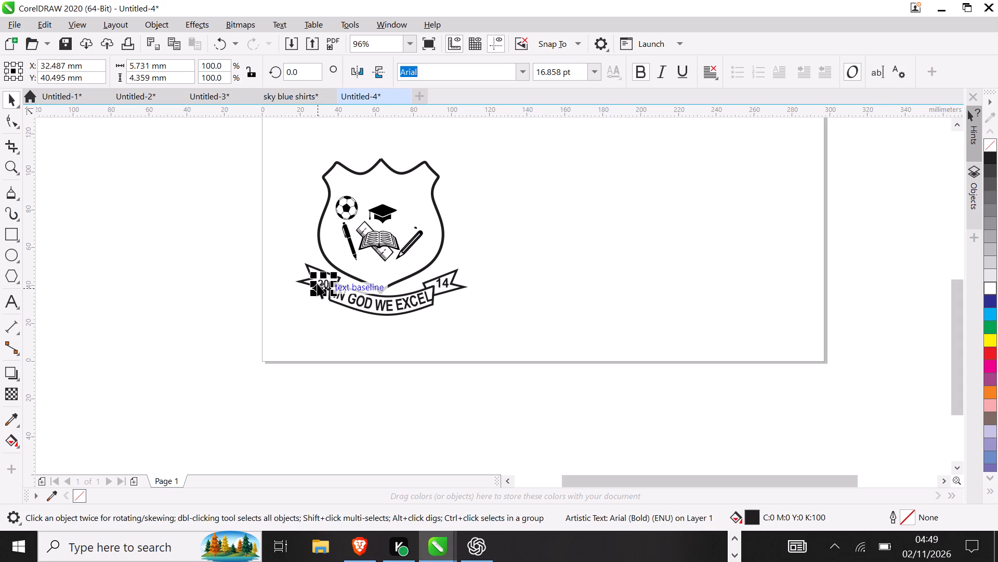
pyautogui.click(317, 284)
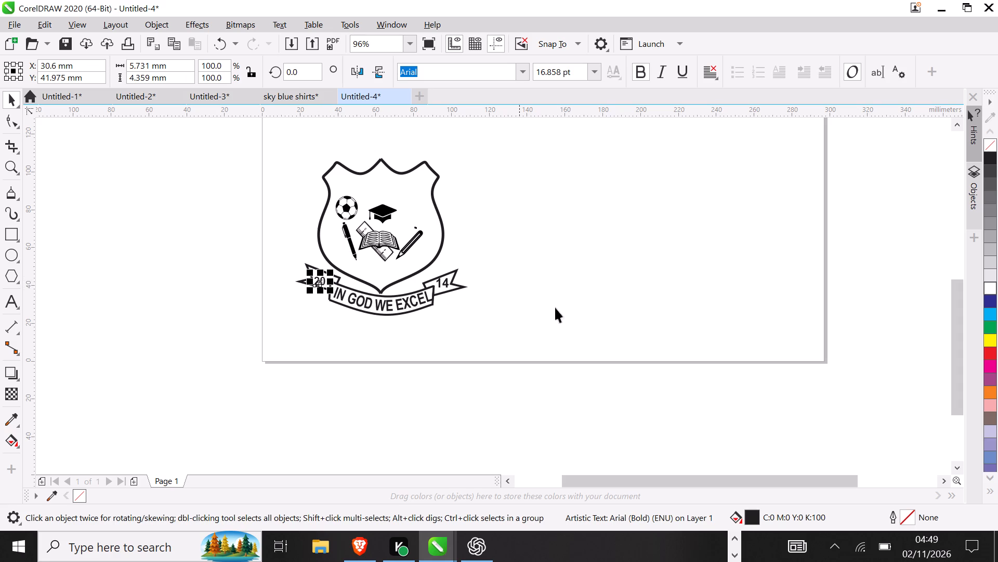
pyautogui.click(602, 327)
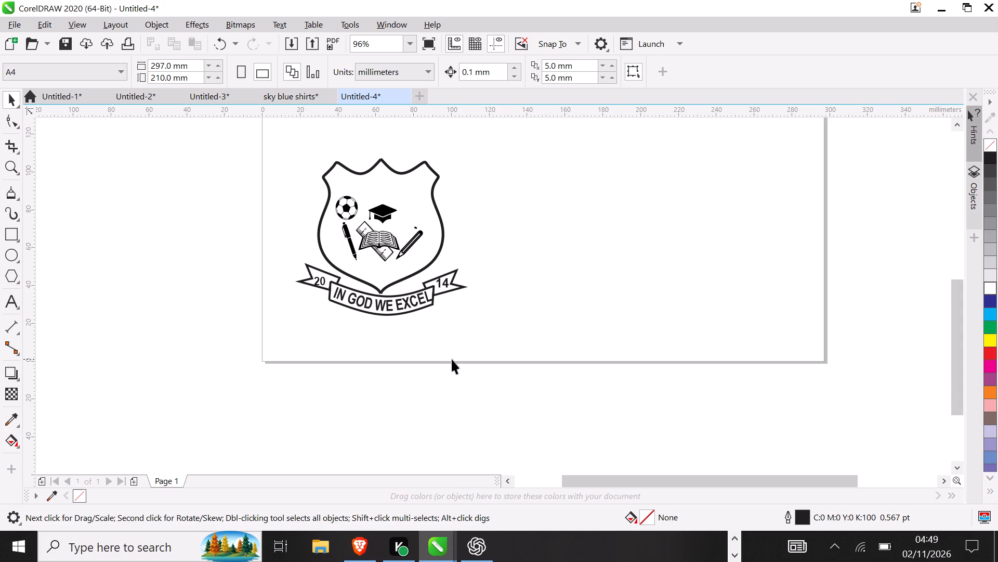
# Nudge the left ribbon tail 0.7 mm to the right and 0.9 mm down so it meets the motto ribbon.
pyautogui.click(308, 283)
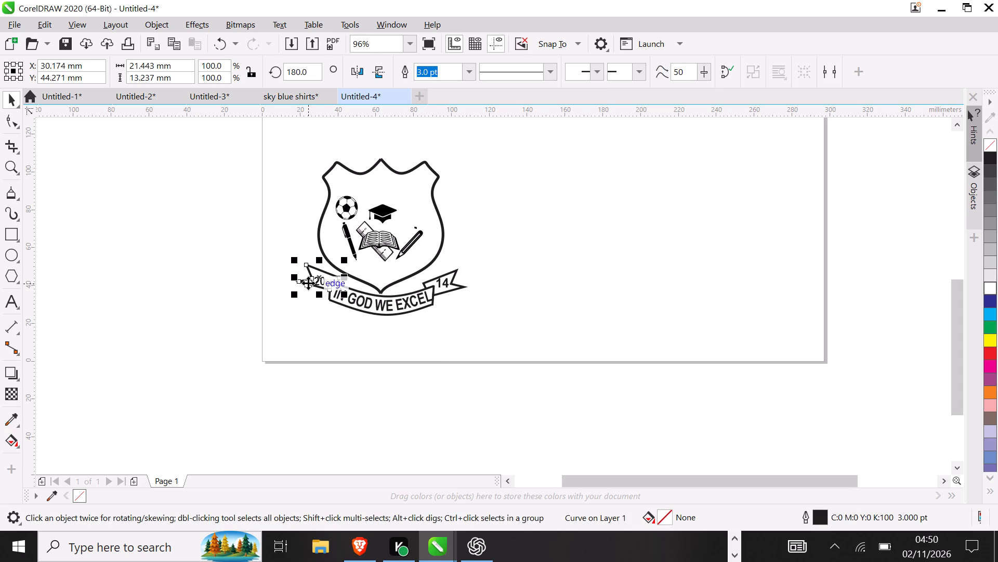
pyautogui.press('Right')
pyautogui.press('Right')
pyautogui.press('Right')
pyautogui.press('Right')
pyautogui.press('Right')
pyautogui.press('Right')
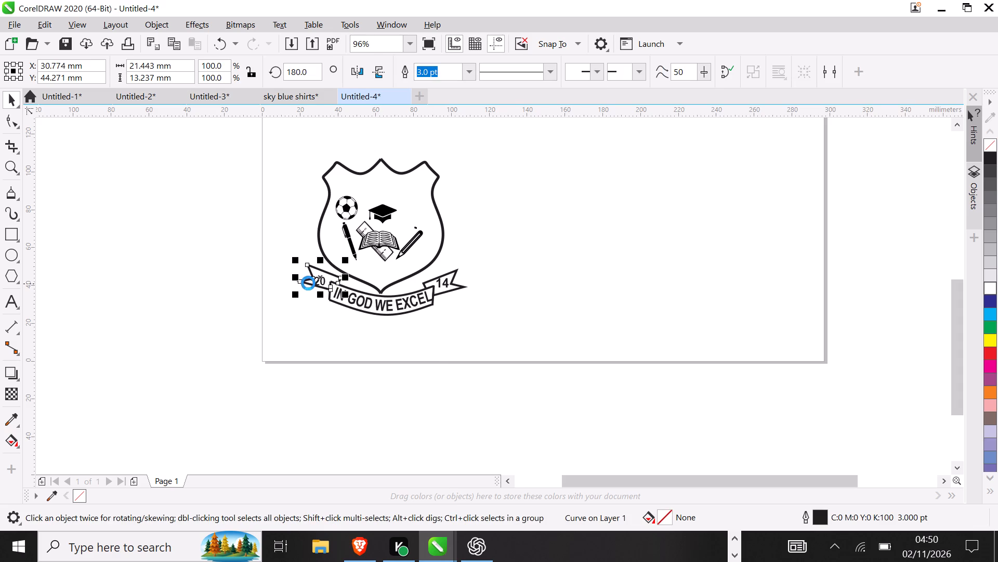
pyautogui.press('Right')
pyautogui.press('Down')
pyautogui.press('Down')
pyautogui.press('Down')
pyautogui.press('Down')
pyautogui.press('Down')
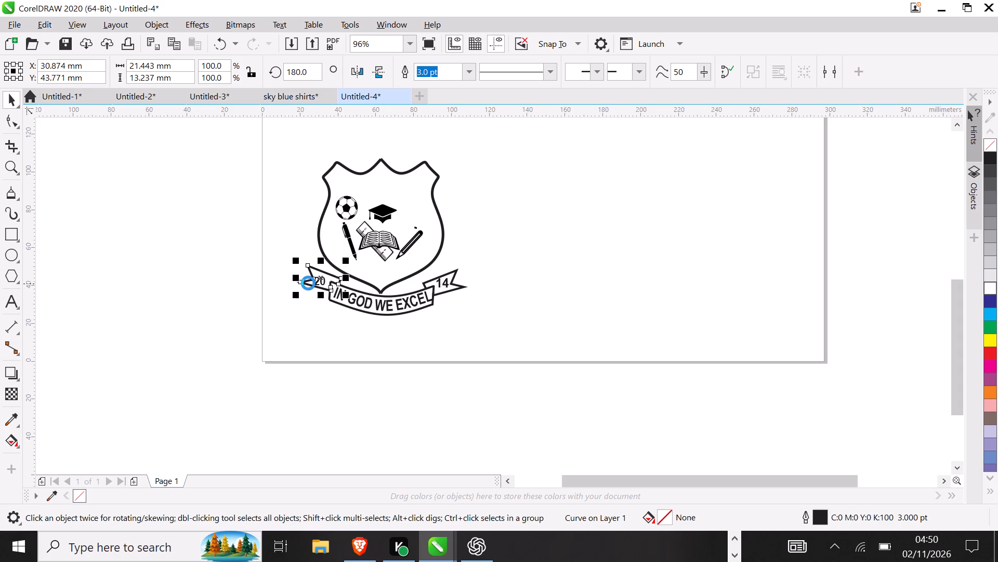
pyautogui.press('Down')
pyautogui.press('Down')
pyautogui.press('Down')
pyautogui.press('Down')
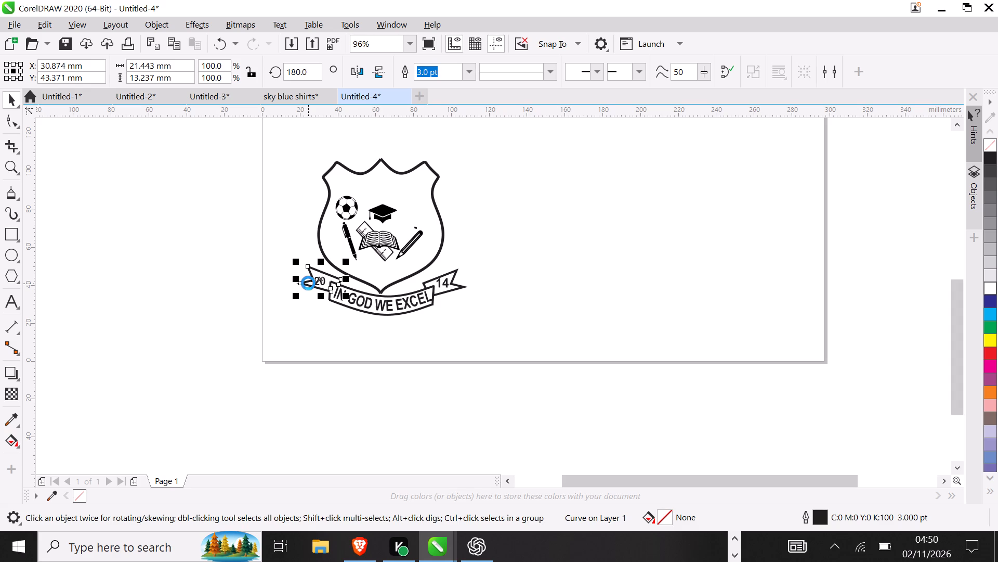
pyautogui.click(465, 348)
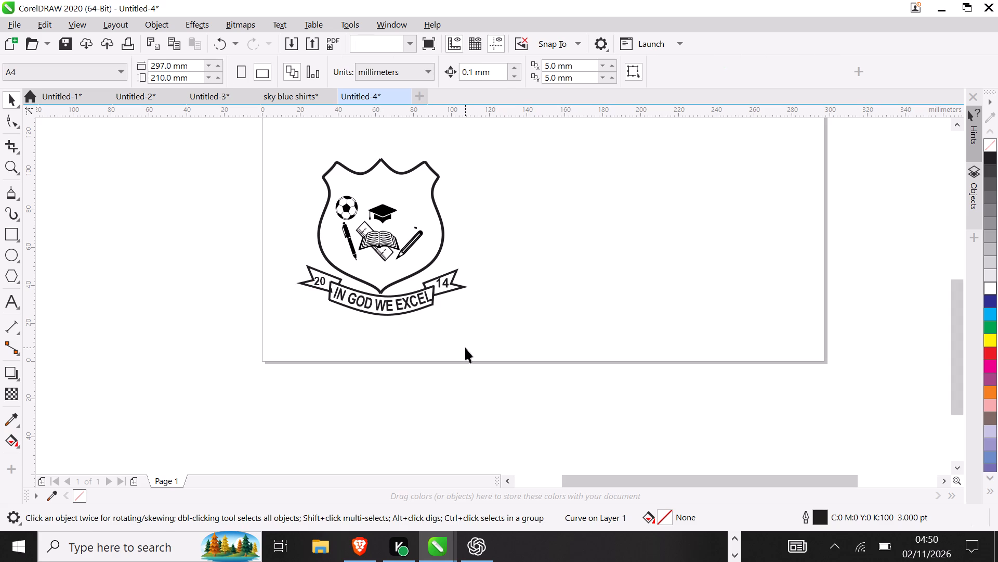
pyautogui.click(314, 283)
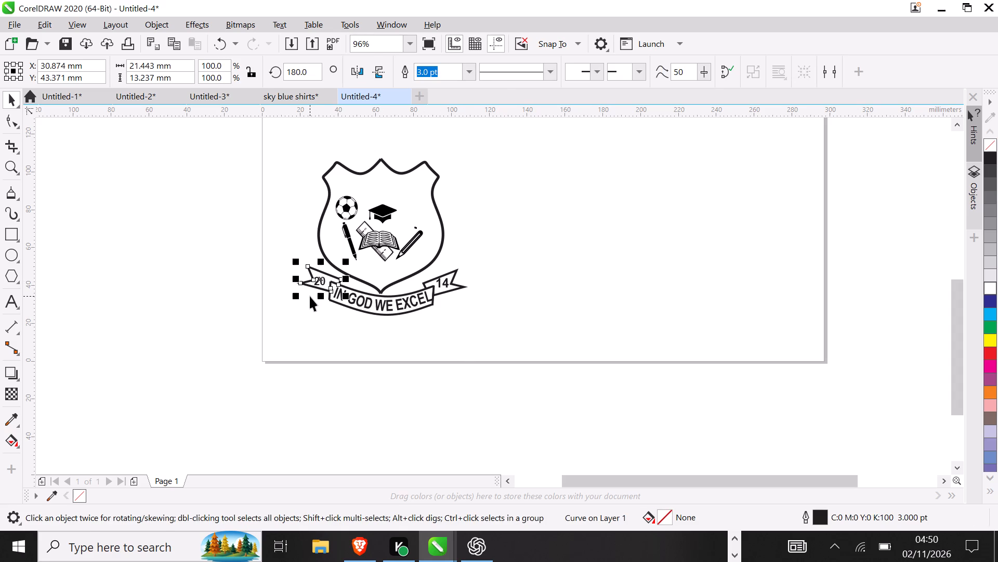
pyautogui.click(351, 330)
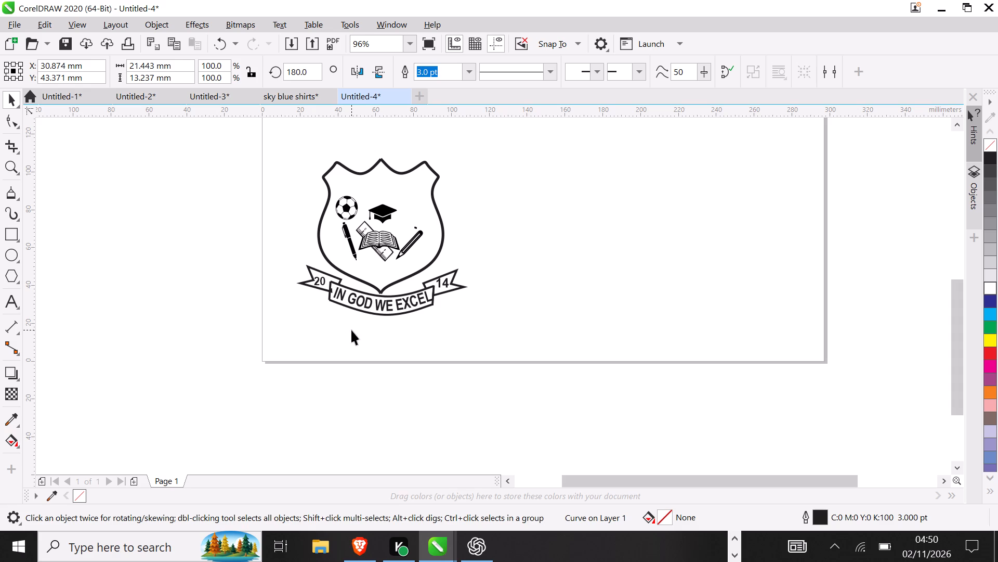
# Enlarge the number 20 in the left ribbon tail slightly, to about 18.5 pt.
pyautogui.click(324, 276)
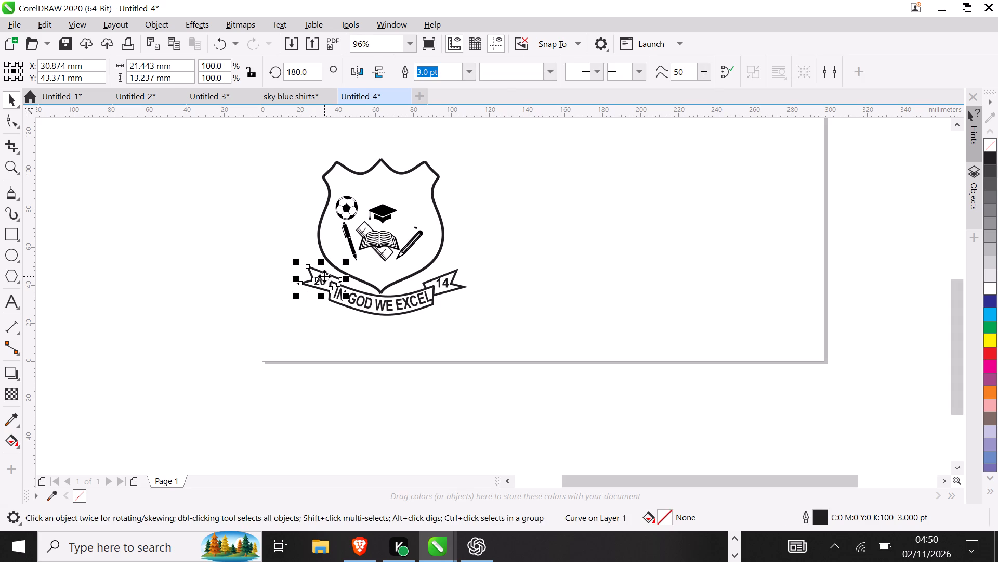
pyautogui.click(319, 294)
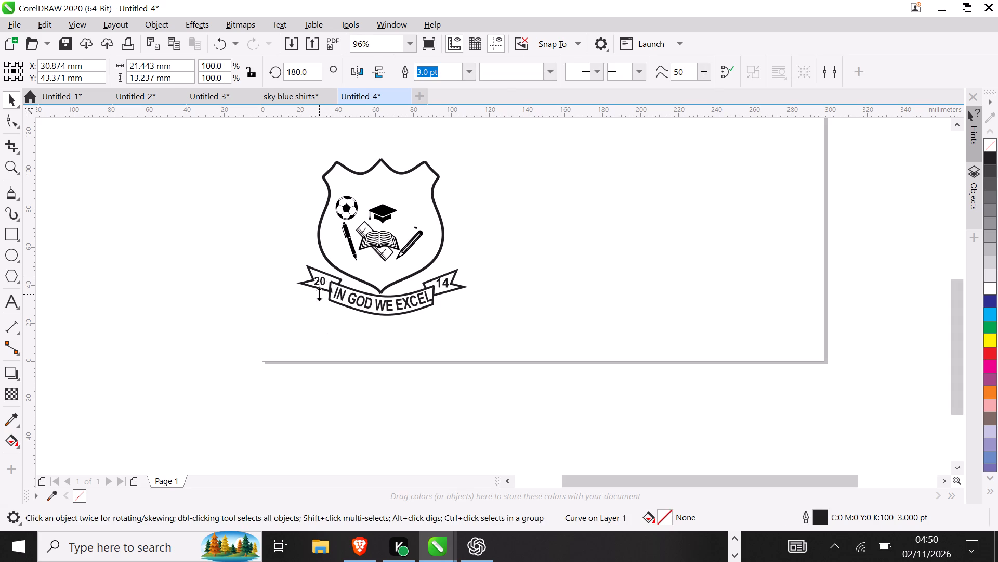
pyautogui.click(312, 333)
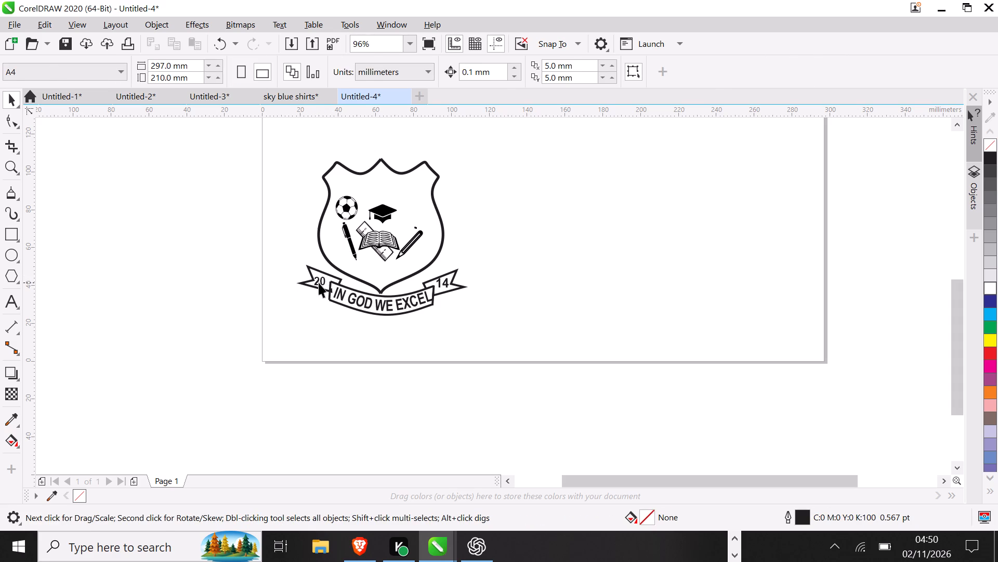
pyautogui.click(319, 283)
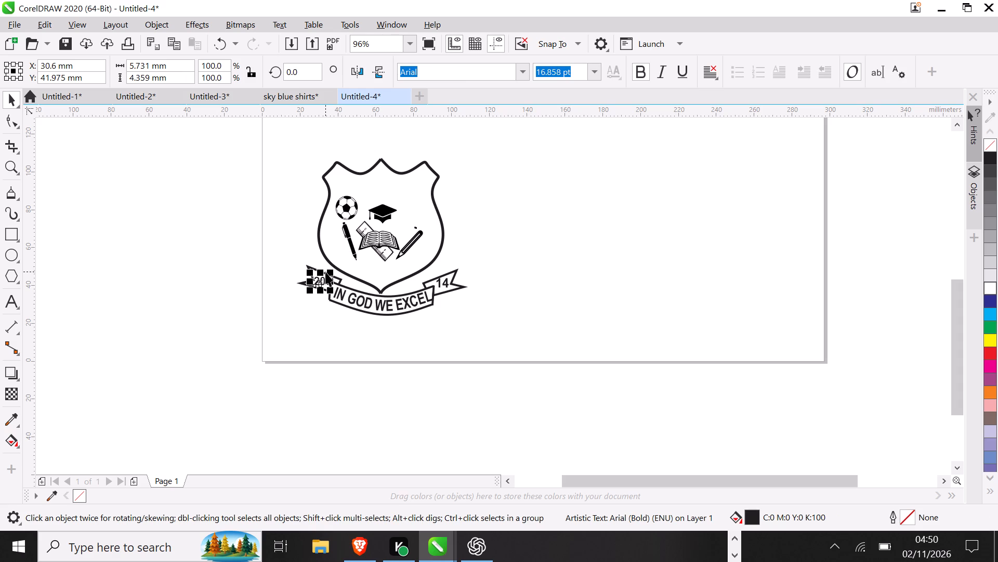
pyautogui.moveTo(329, 273); pyautogui.dragTo(332, 273)
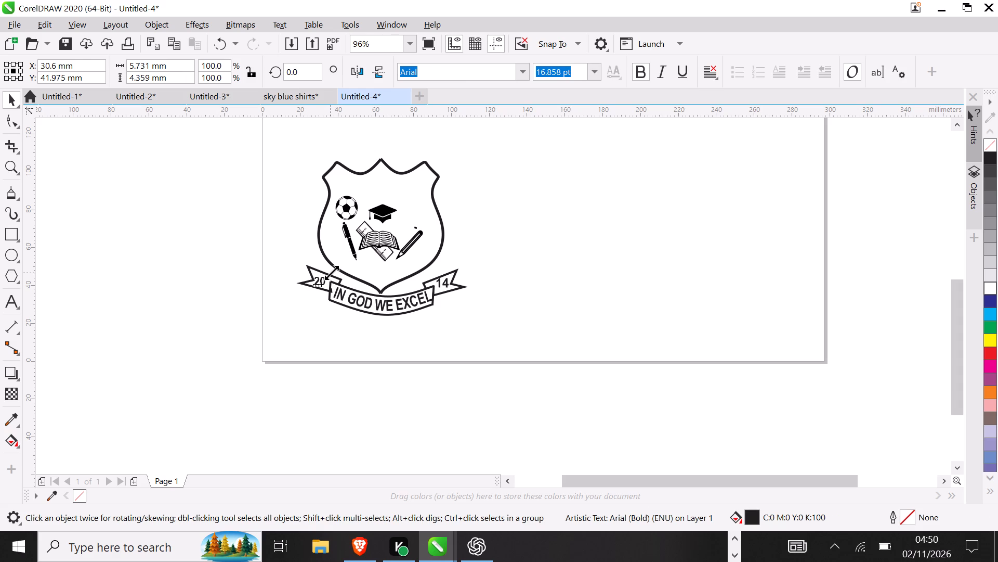
pyautogui.moveTo(332, 273); pyautogui.dragTo(332, 273)
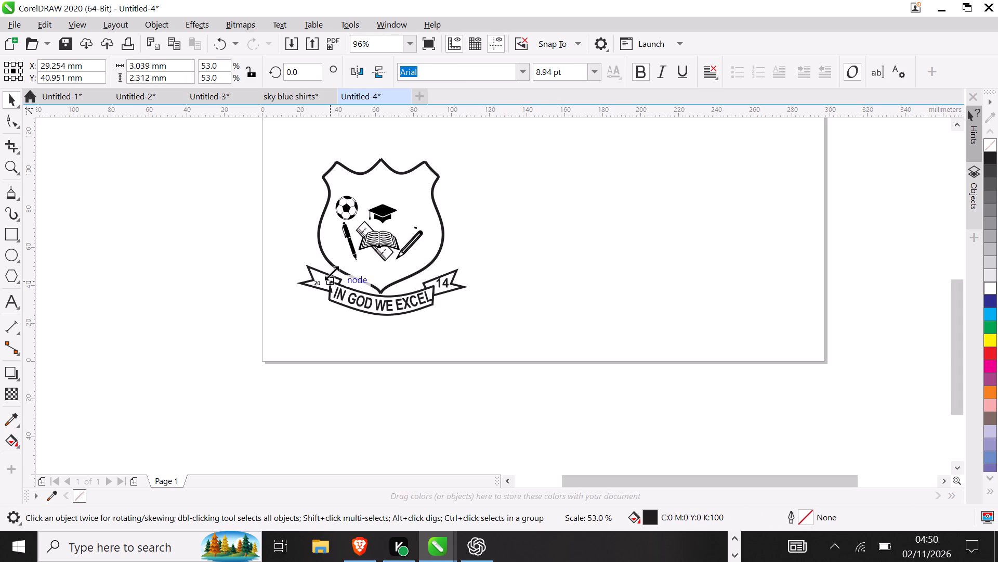
pyautogui.moveTo(332, 273); pyautogui.dragTo(337, 272)
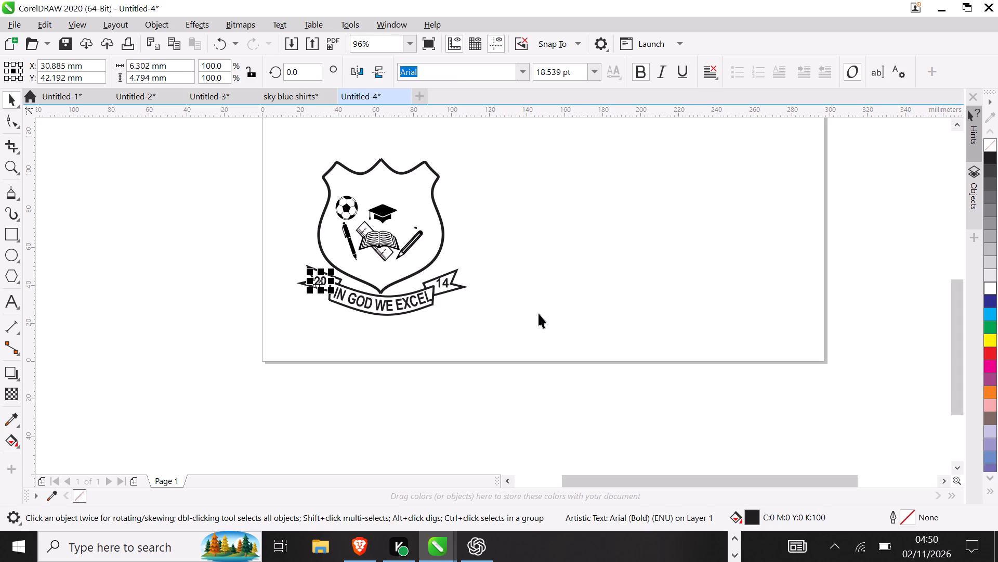
pyautogui.click(539, 313)
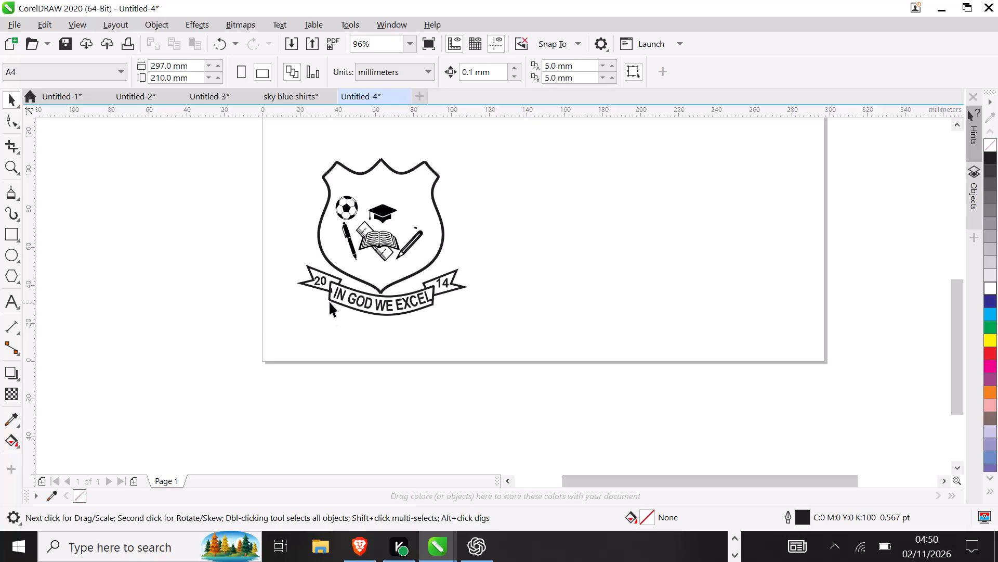
# Nudge the left ribbon tail 1 mm to the left and 0.6 mm down.
pyautogui.click(325, 288)
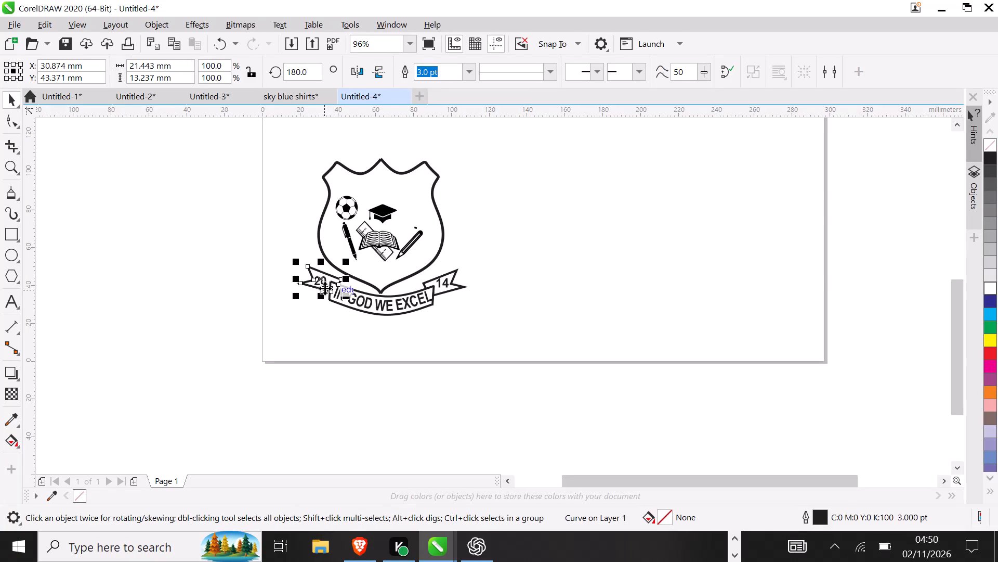
pyautogui.press('Down')
pyautogui.press('Down')
pyautogui.press('Down')
pyautogui.press('Down')
pyautogui.press('Down')
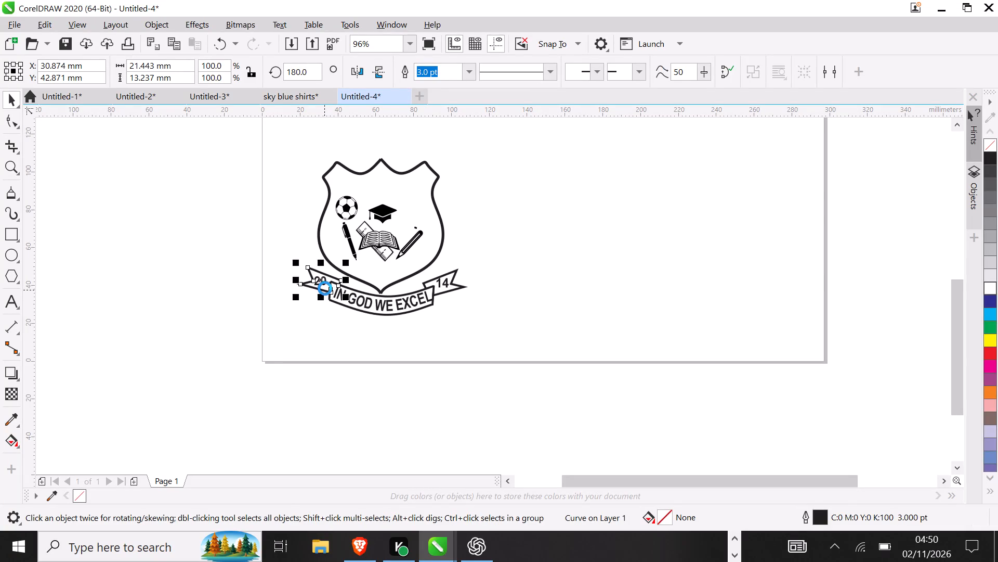
pyautogui.press('Left')
pyautogui.press('Left')
pyautogui.press('Left')
pyautogui.press('Left')
pyautogui.press('Left')
pyautogui.press('Left')
pyautogui.press('Left')
pyautogui.press('Left')
pyautogui.press('Left')
pyautogui.press('Left')
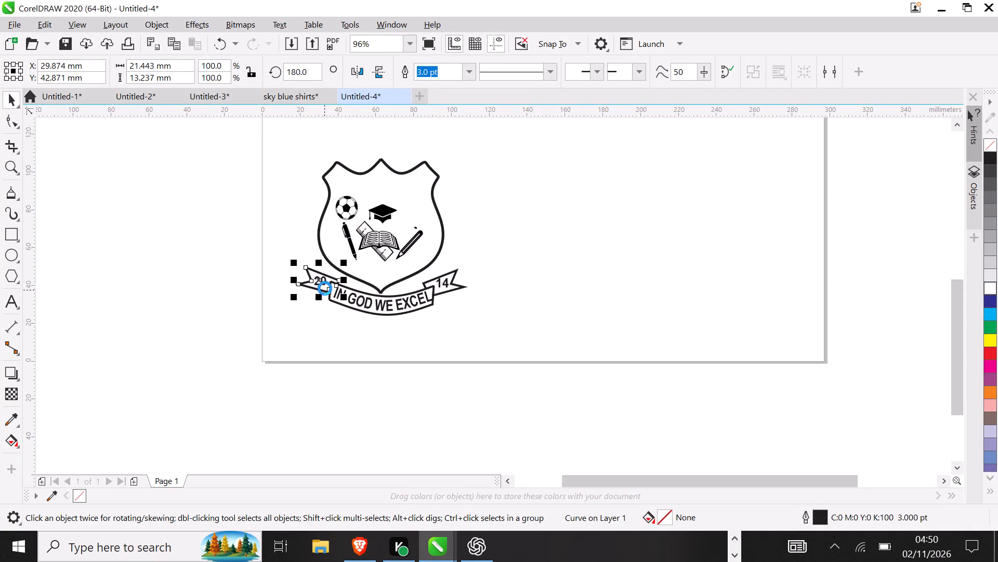
pyautogui.press('Down')
pyautogui.click(385, 349)
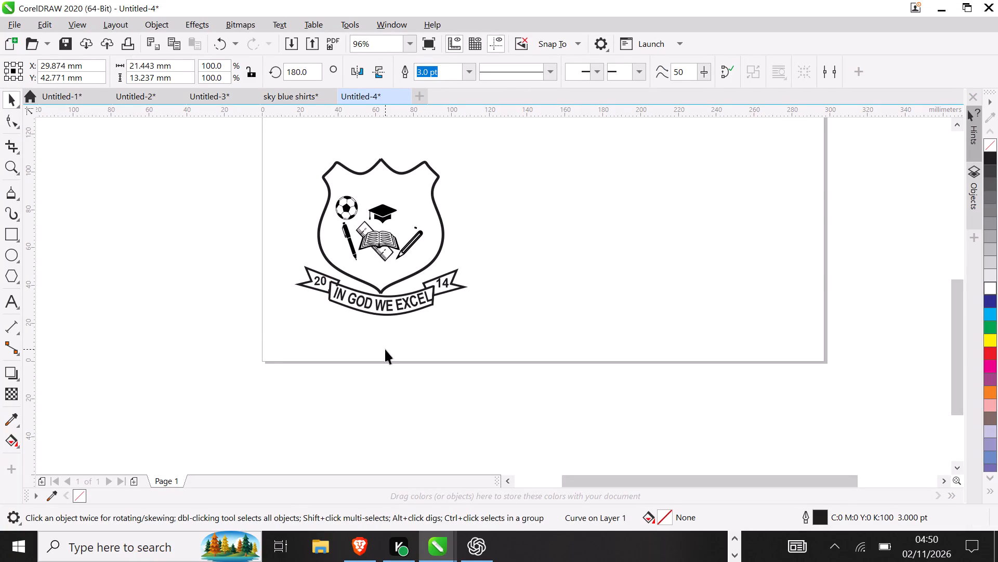
# Nudge the left ribbon tail 0.9 mm up to about Y 43.7 mm.
pyautogui.click(324, 289)
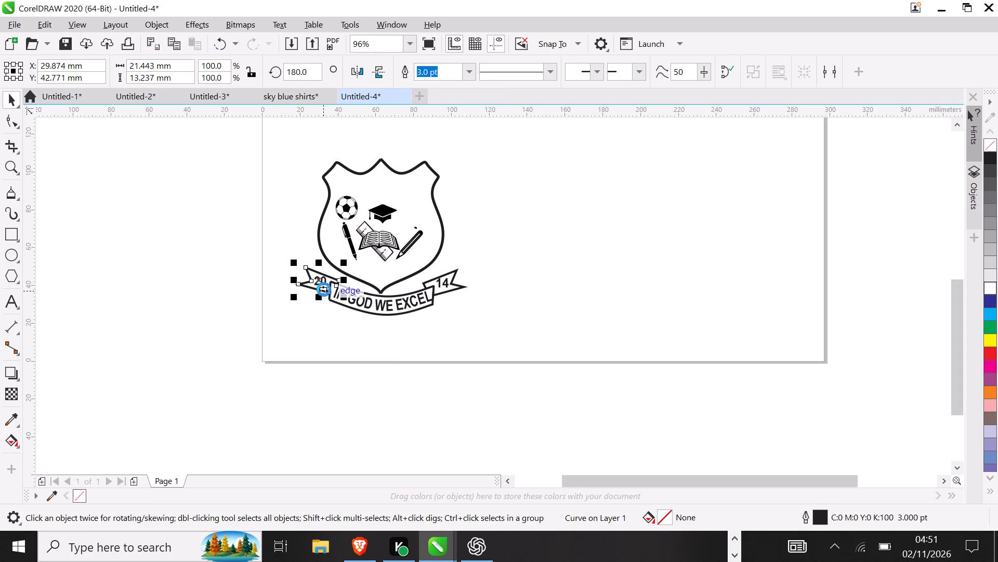
pyautogui.press('Up')
pyautogui.press('Up')
pyautogui.press('Up')
pyautogui.press('Up')
pyautogui.press('Up')
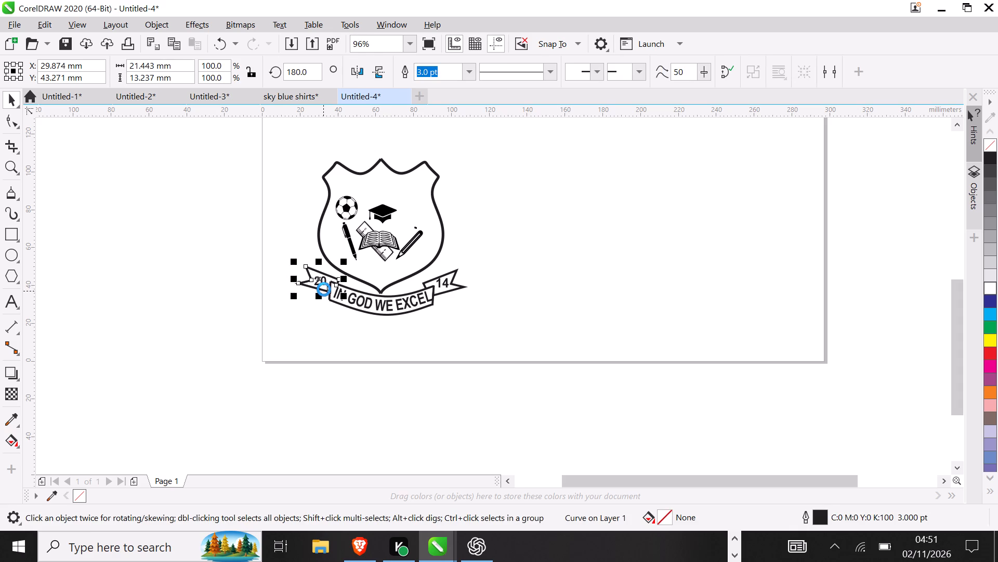
pyautogui.press('Up')
pyautogui.press('Up')
pyautogui.press('Up')
pyautogui.press('Up')
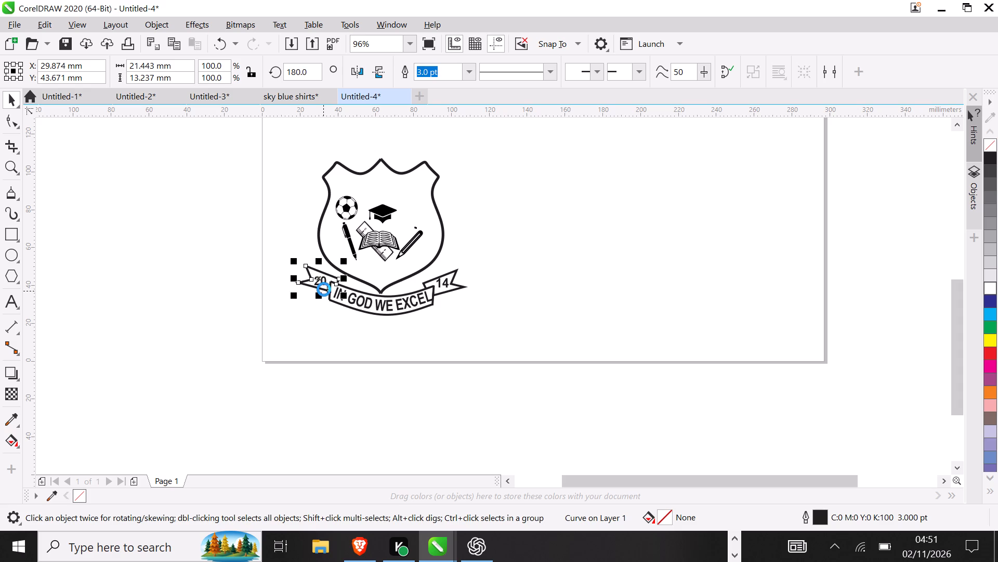
pyautogui.click(381, 369)
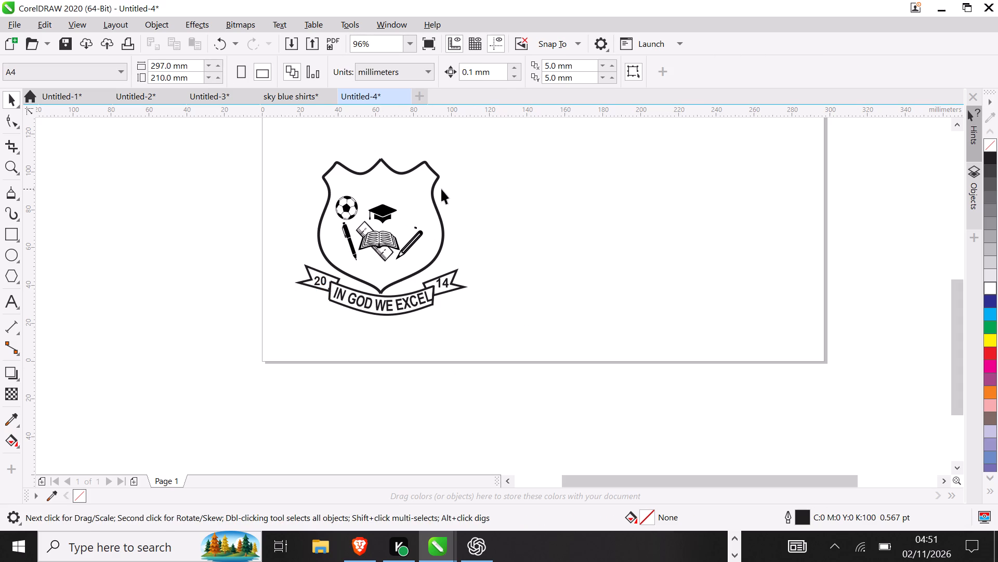
# Give the football inside the shield a hairline outline.
pyautogui.click(349, 201)
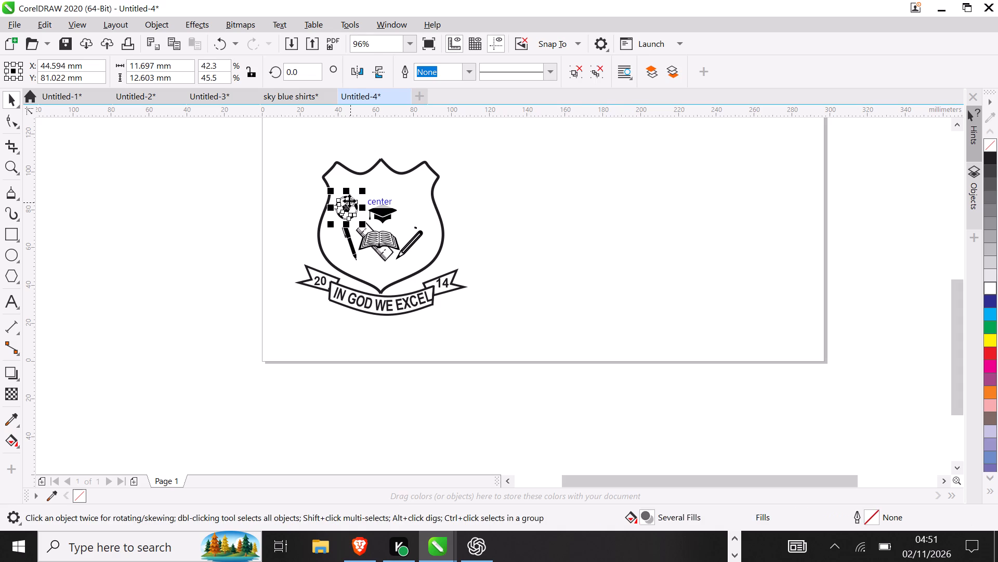
pyautogui.click(461, 79)
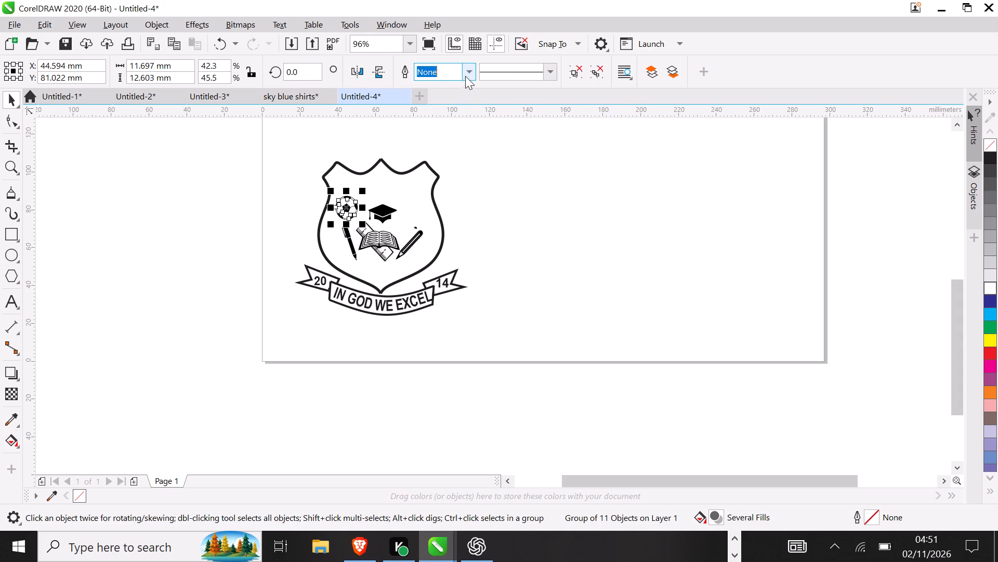
pyautogui.click(470, 73)
pyautogui.click(461, 95)
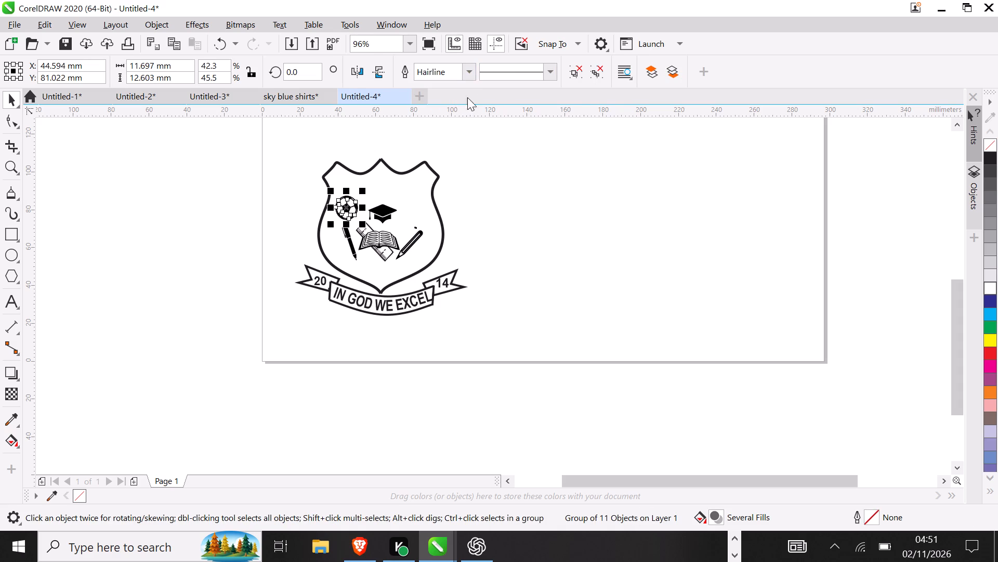
pyautogui.click(494, 130)
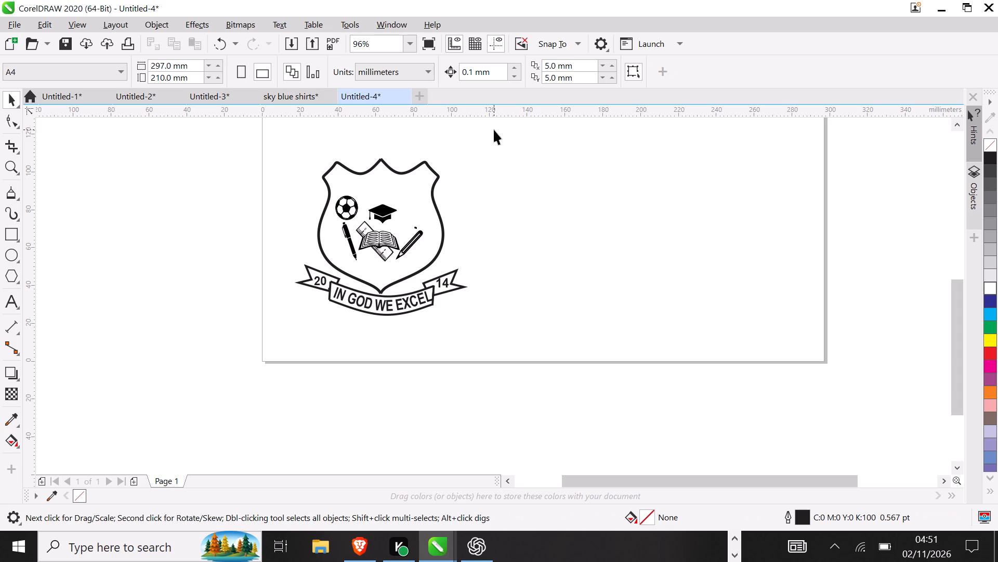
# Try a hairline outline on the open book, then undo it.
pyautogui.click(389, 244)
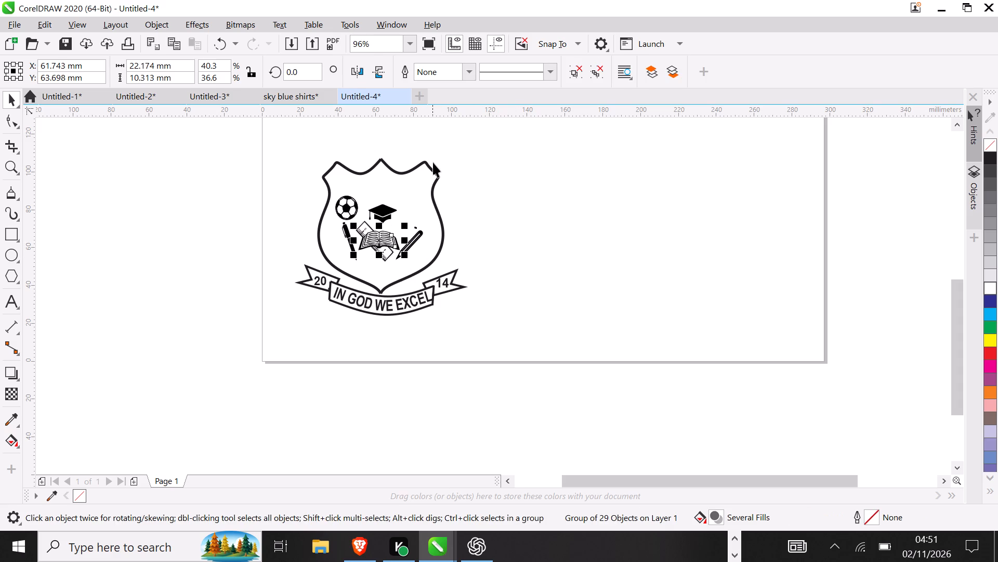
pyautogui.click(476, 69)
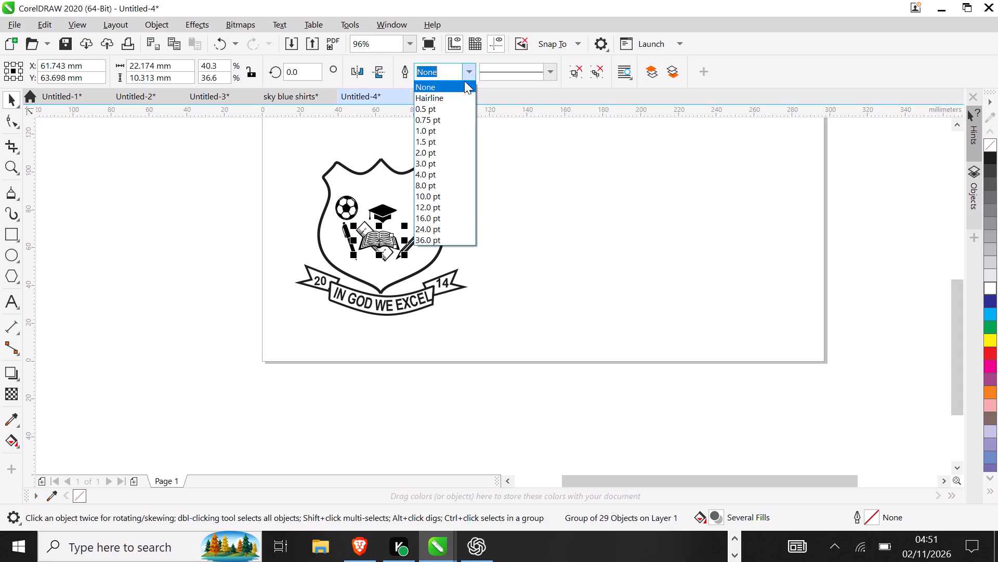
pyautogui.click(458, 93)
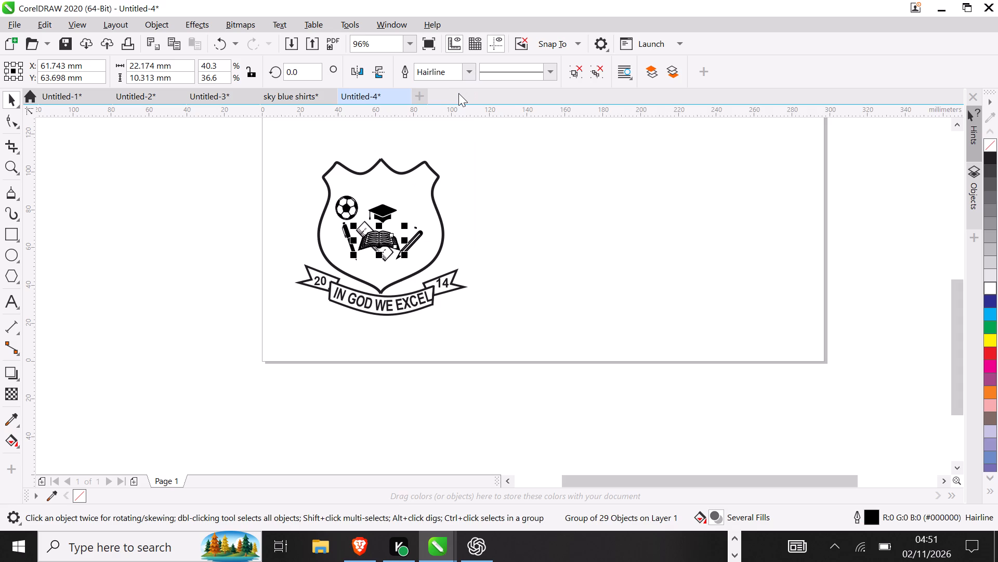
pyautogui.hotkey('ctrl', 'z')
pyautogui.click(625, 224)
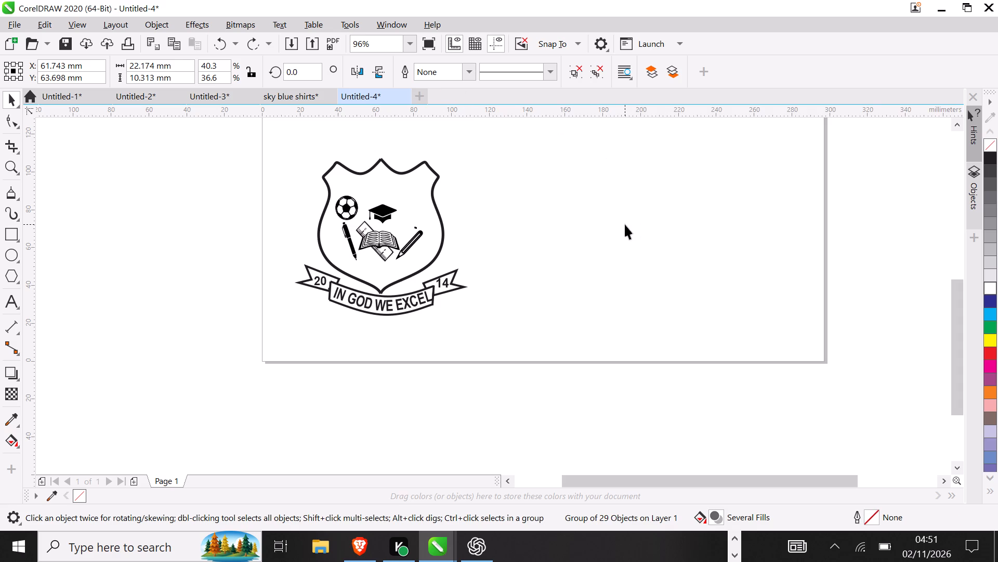
# Give the ruler behind the open book a hairline outline.
pyautogui.click(389, 254)
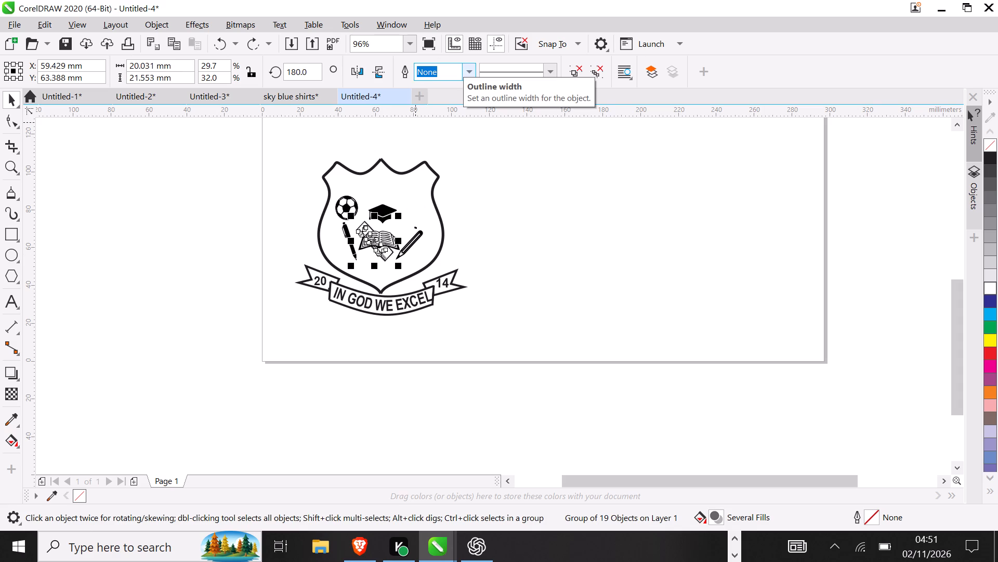
pyautogui.click(542, 274)
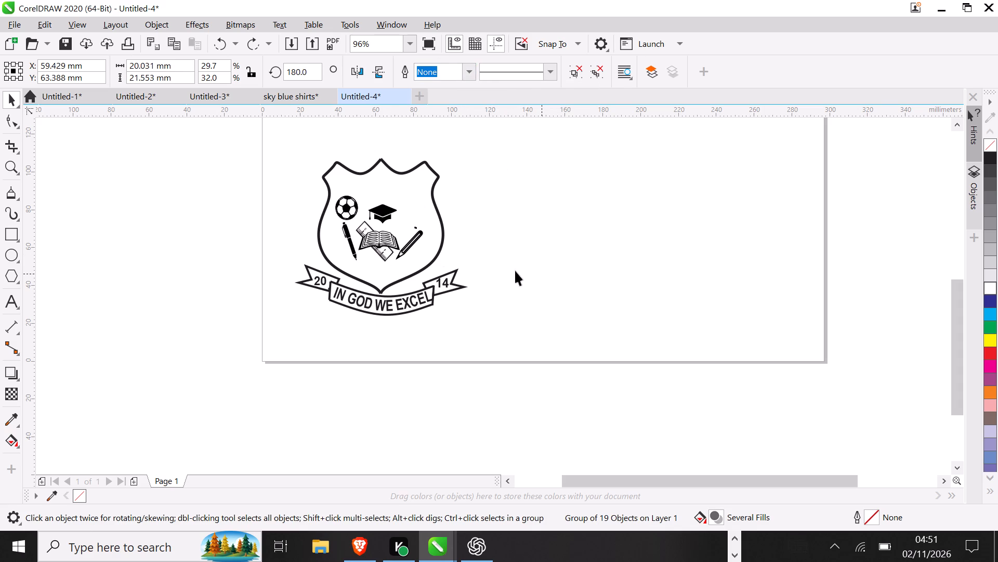
pyautogui.doubleClick(384, 260)
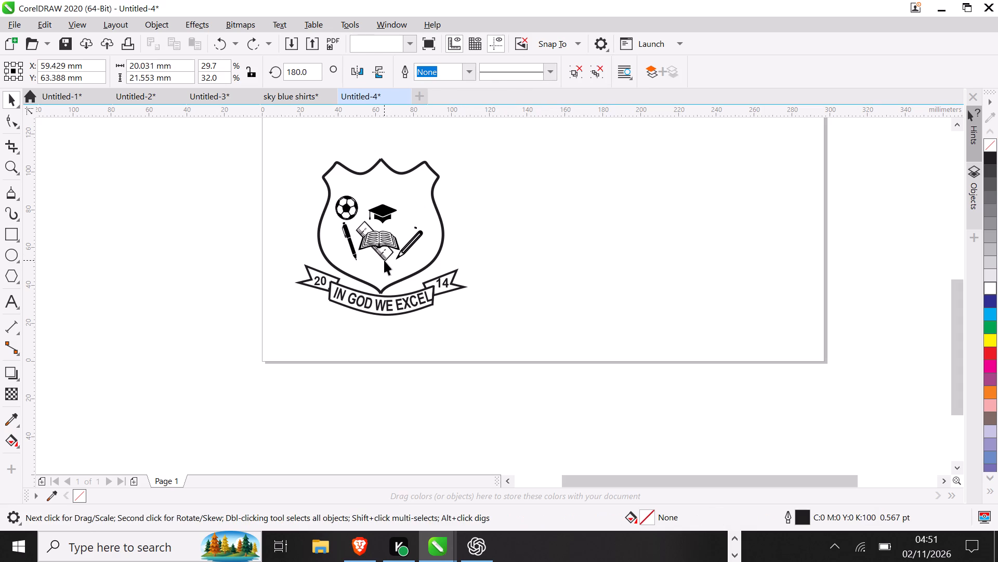
pyautogui.click(384, 260)
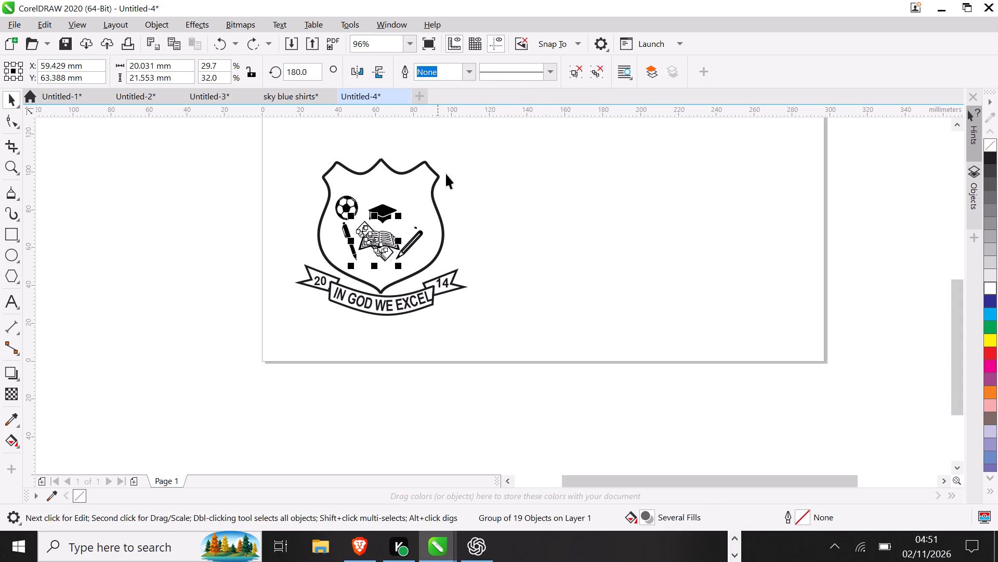
pyautogui.click(469, 79)
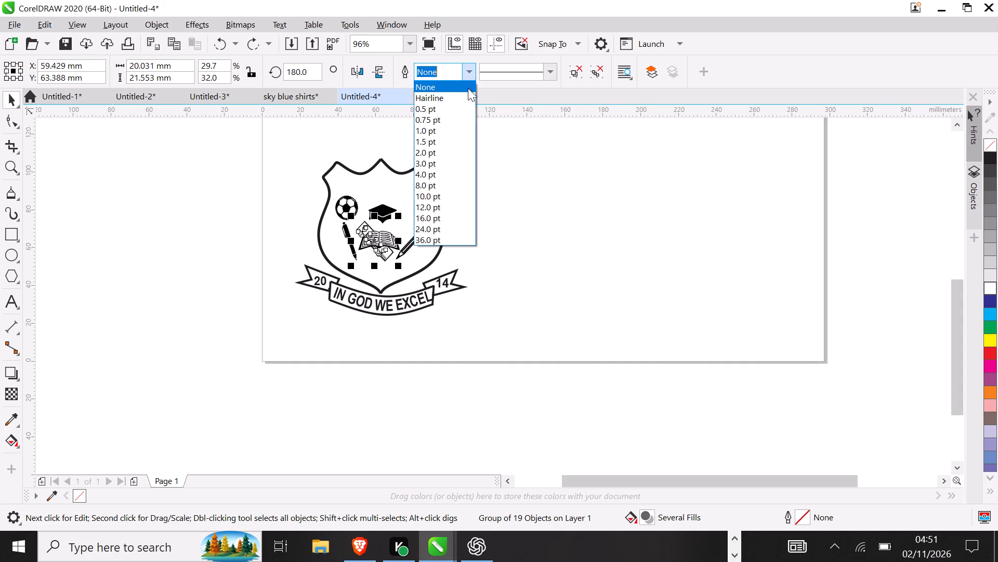
pyautogui.click(464, 99)
pyautogui.click(513, 146)
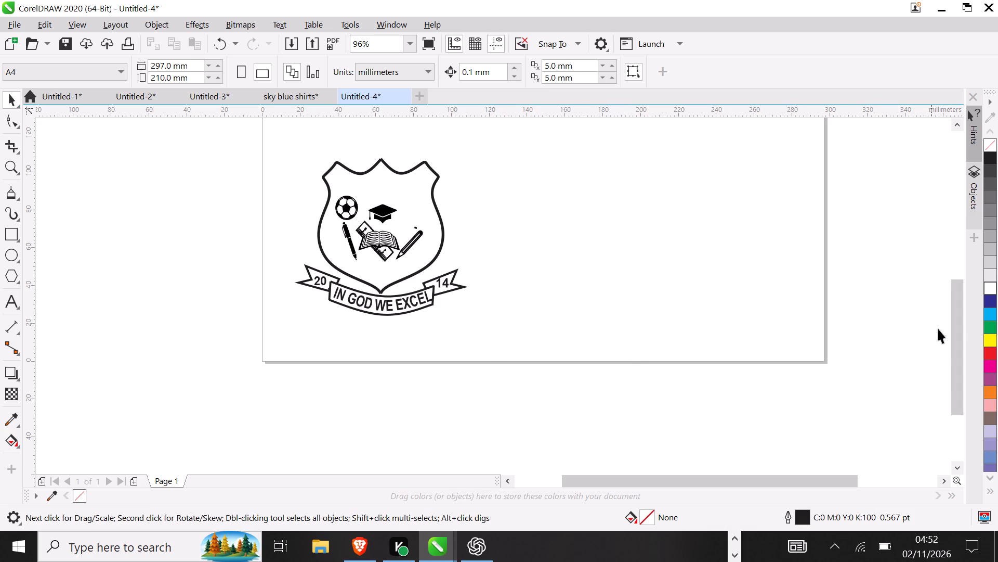
# Move the whole shield with its symbols and motto ribbon to the page's empty right half, at about X 188 mm, Y 153 mm.
pyautogui.moveTo(960, 335); pyautogui.dragTo(964, 278)
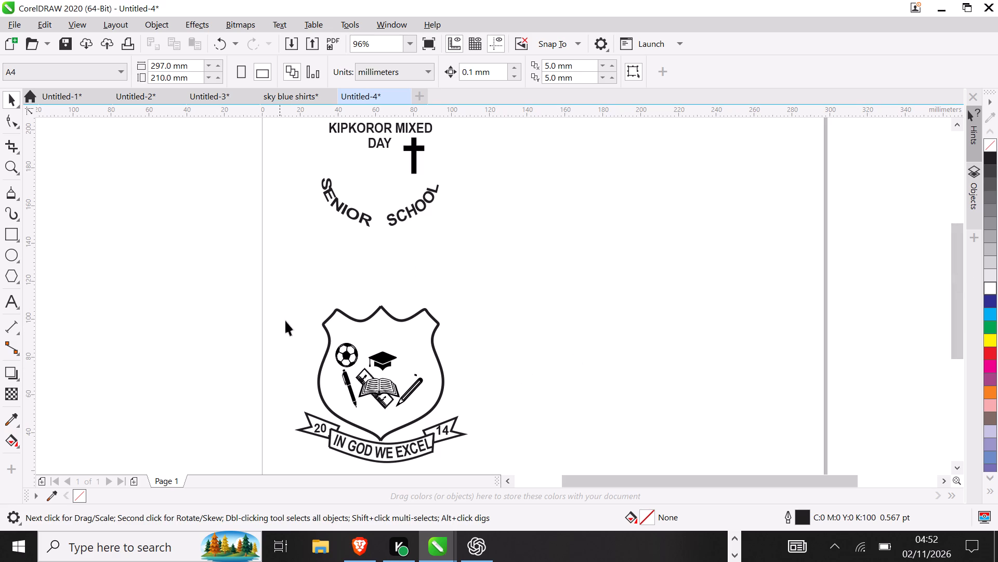
pyautogui.moveTo(273, 300); pyautogui.dragTo(474, 371)
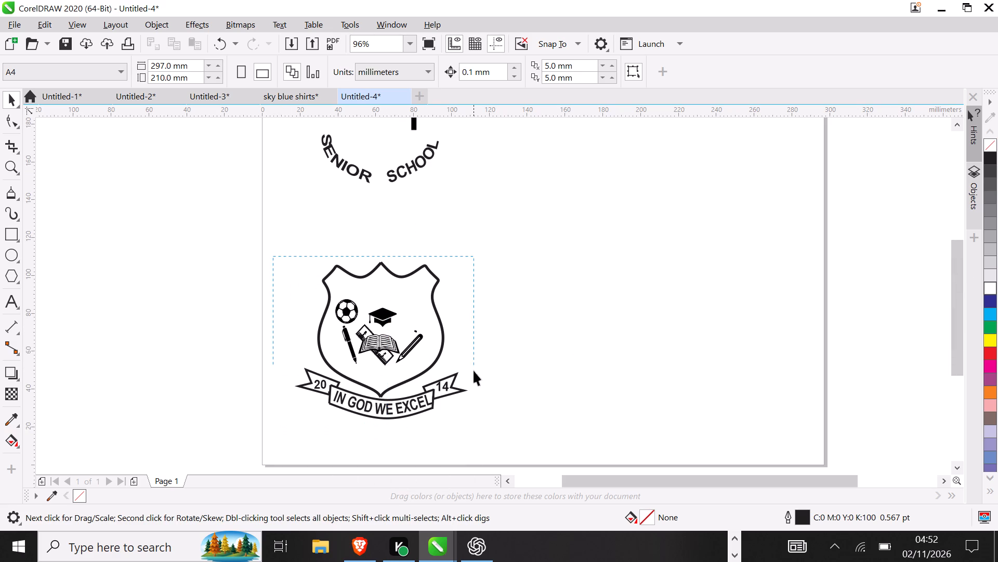
pyautogui.moveTo(474, 371); pyautogui.dragTo(484, 437)
pyautogui.moveTo(384, 340); pyautogui.dragTo(620, 175)
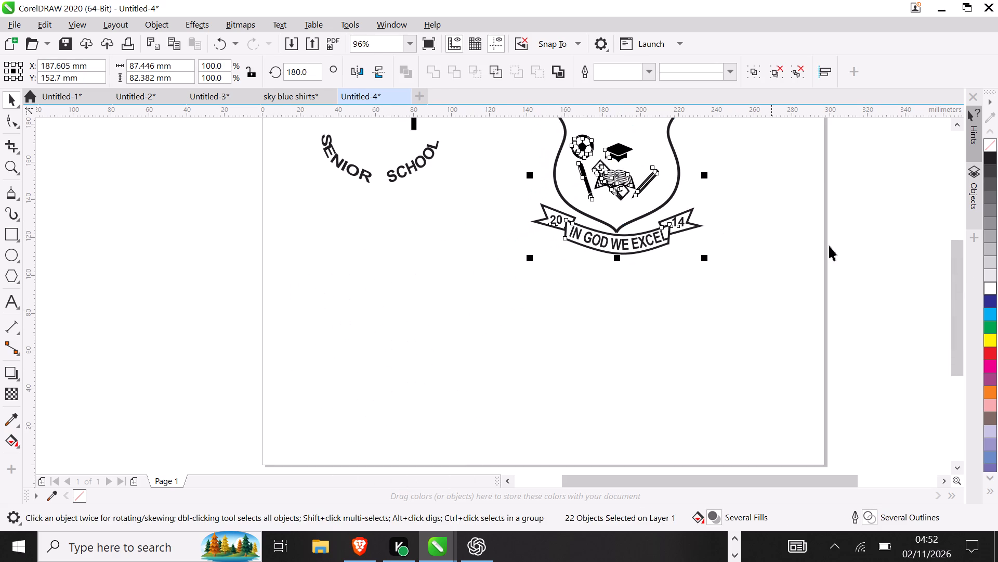
# Move the school-name lettering and cross beside the shield and scale them down to about 59.7 × 52.6 mm.
pyautogui.moveTo(961, 292); pyautogui.dragTo(962, 235)
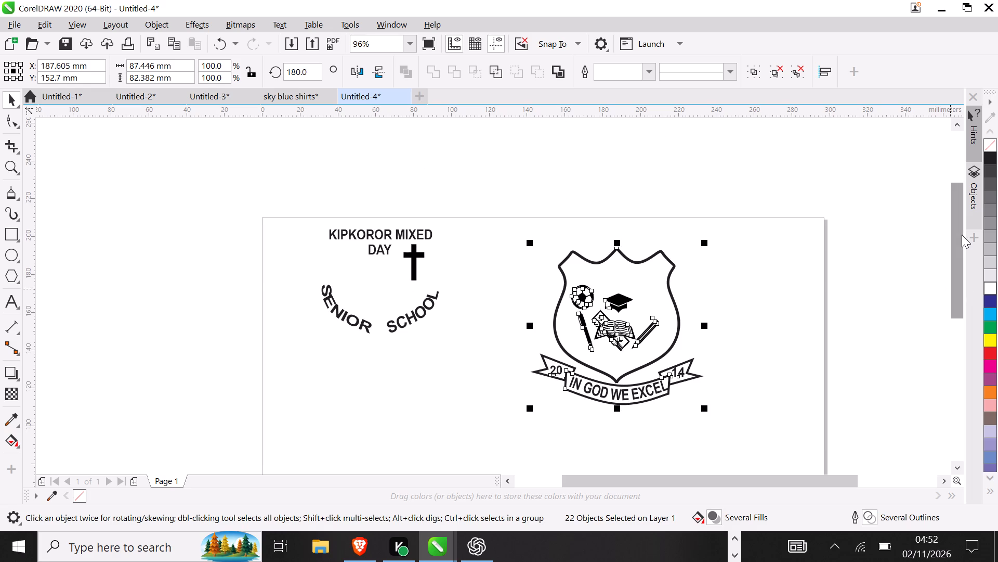
pyautogui.moveTo(274, 216); pyautogui.dragTo(501, 335)
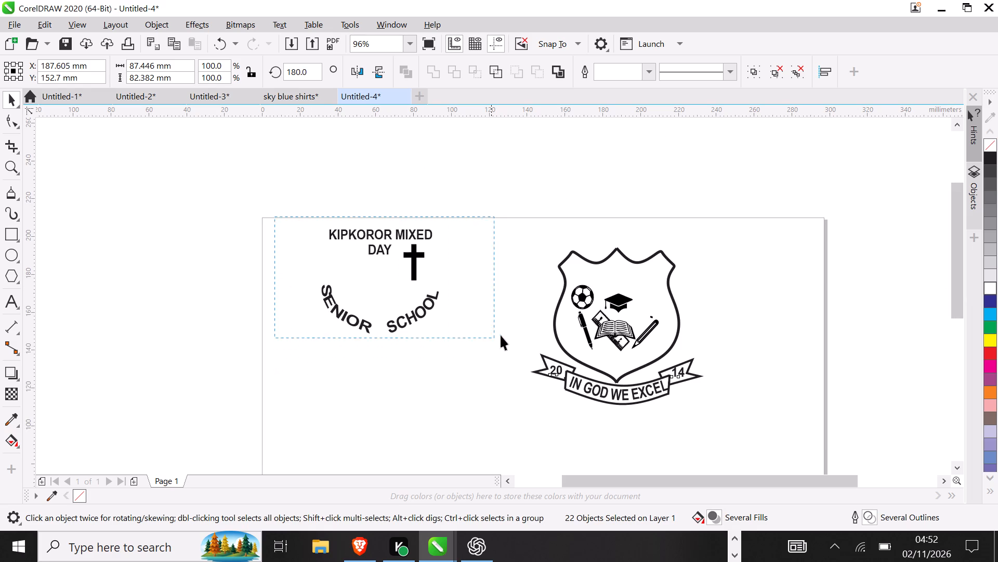
pyautogui.moveTo(501, 335); pyautogui.dragTo(501, 335)
pyautogui.moveTo(379, 285); pyautogui.dragTo(611, 325)
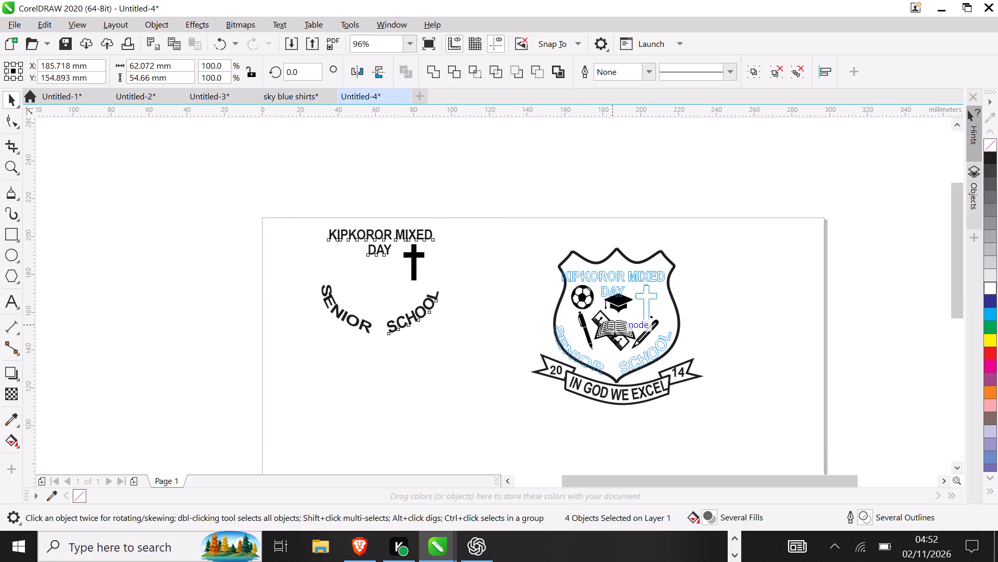
pyautogui.moveTo(611, 325); pyautogui.dragTo(617, 318)
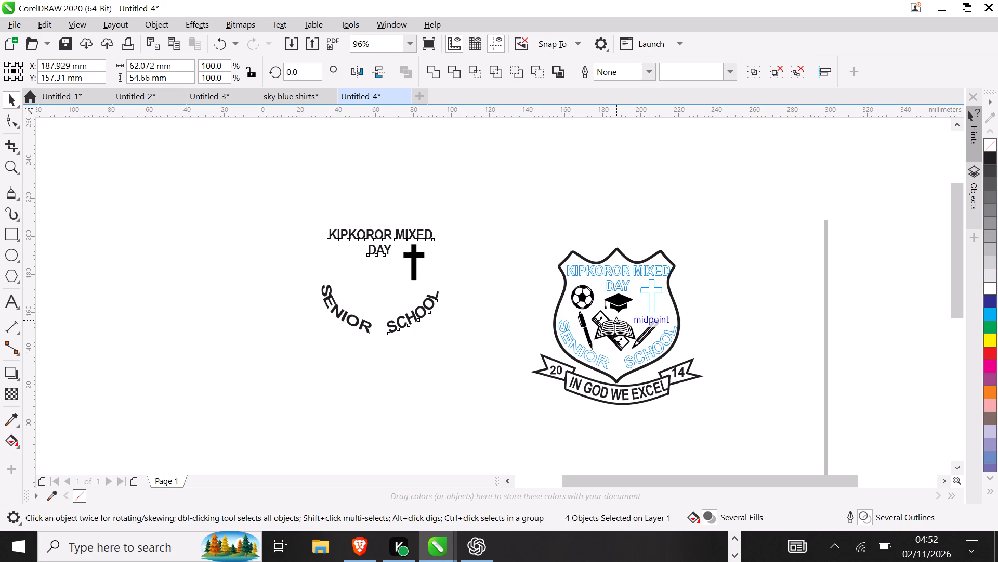
pyautogui.moveTo(617, 318); pyautogui.dragTo(451, 326)
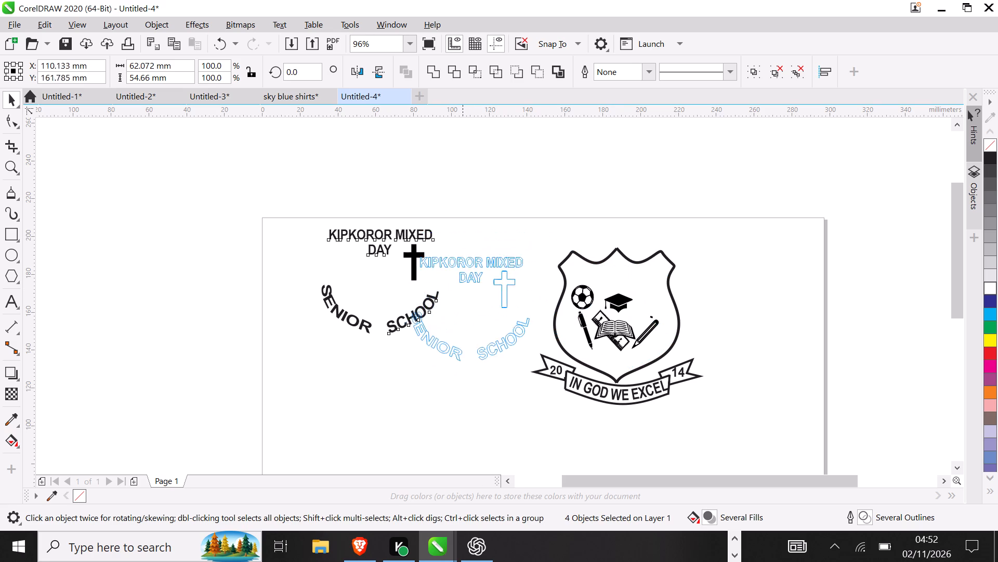
pyautogui.moveTo(451, 326); pyautogui.dragTo(410, 326)
pyautogui.click(474, 379)
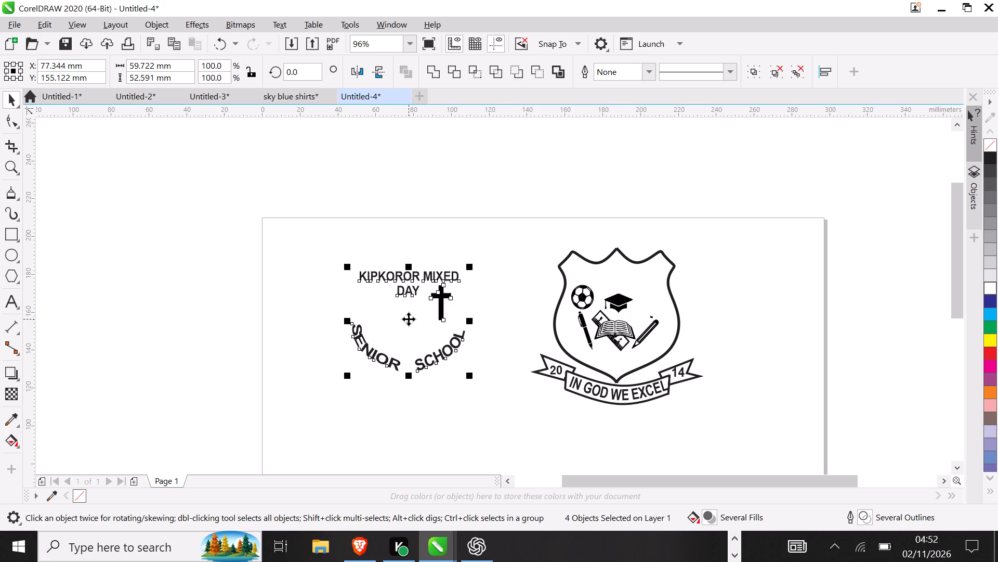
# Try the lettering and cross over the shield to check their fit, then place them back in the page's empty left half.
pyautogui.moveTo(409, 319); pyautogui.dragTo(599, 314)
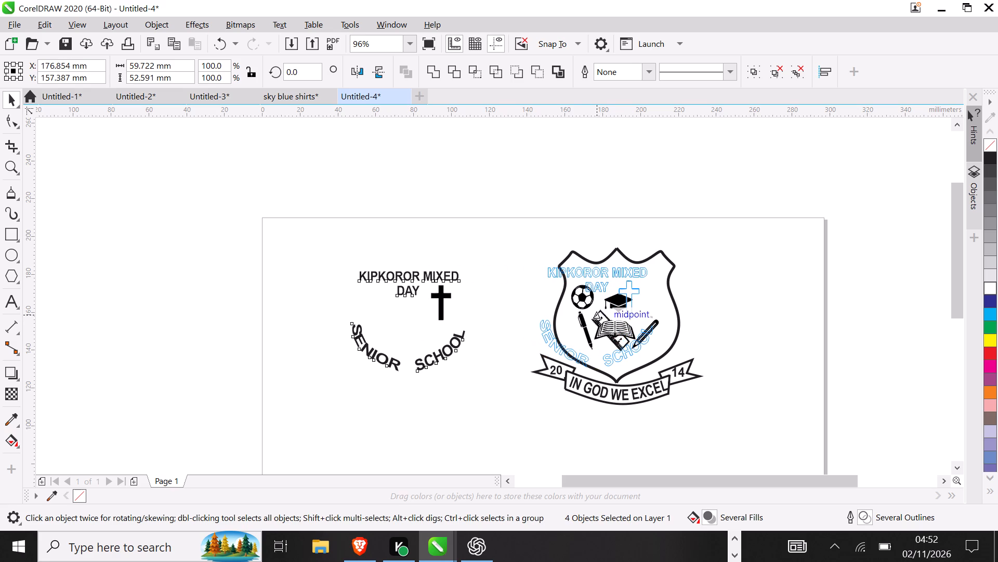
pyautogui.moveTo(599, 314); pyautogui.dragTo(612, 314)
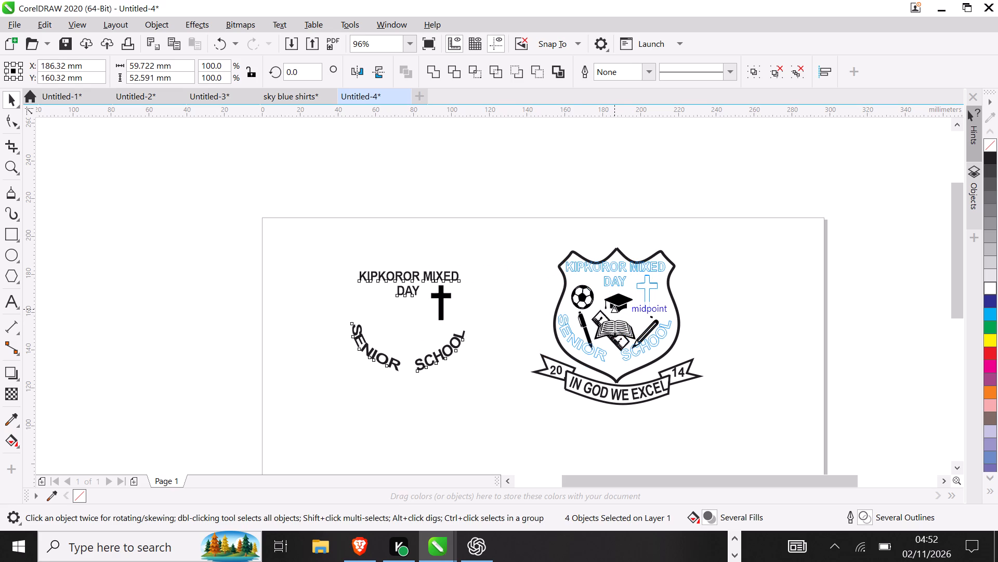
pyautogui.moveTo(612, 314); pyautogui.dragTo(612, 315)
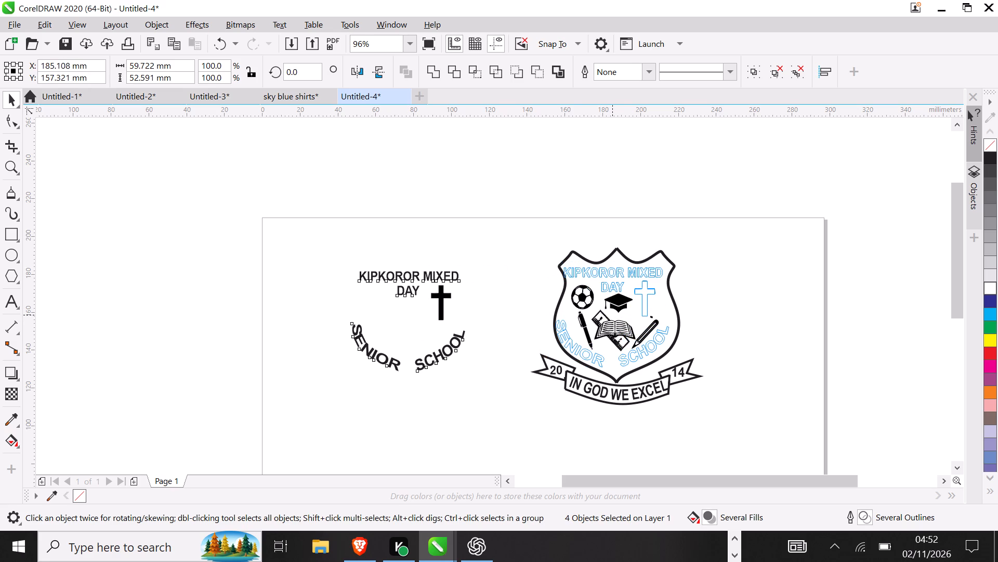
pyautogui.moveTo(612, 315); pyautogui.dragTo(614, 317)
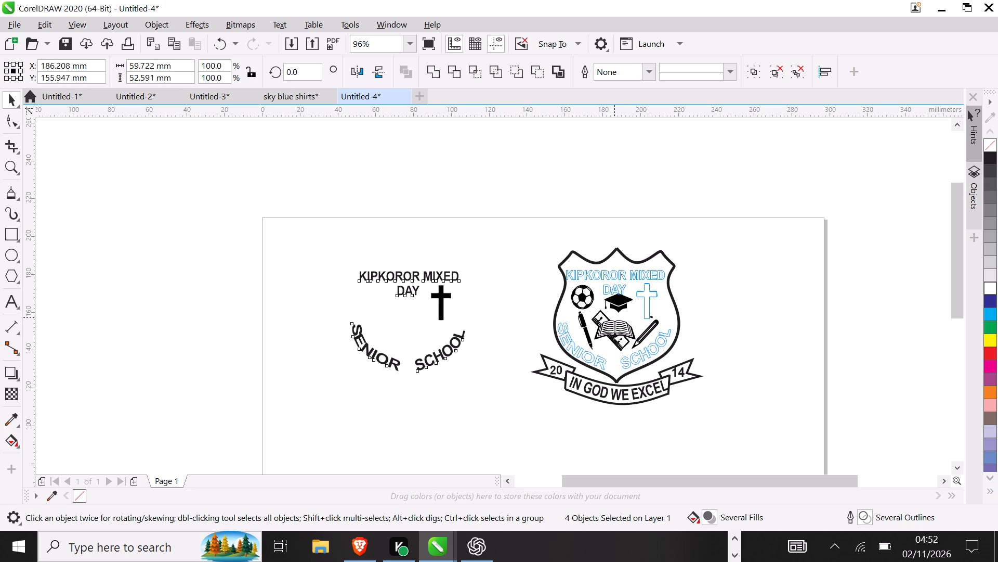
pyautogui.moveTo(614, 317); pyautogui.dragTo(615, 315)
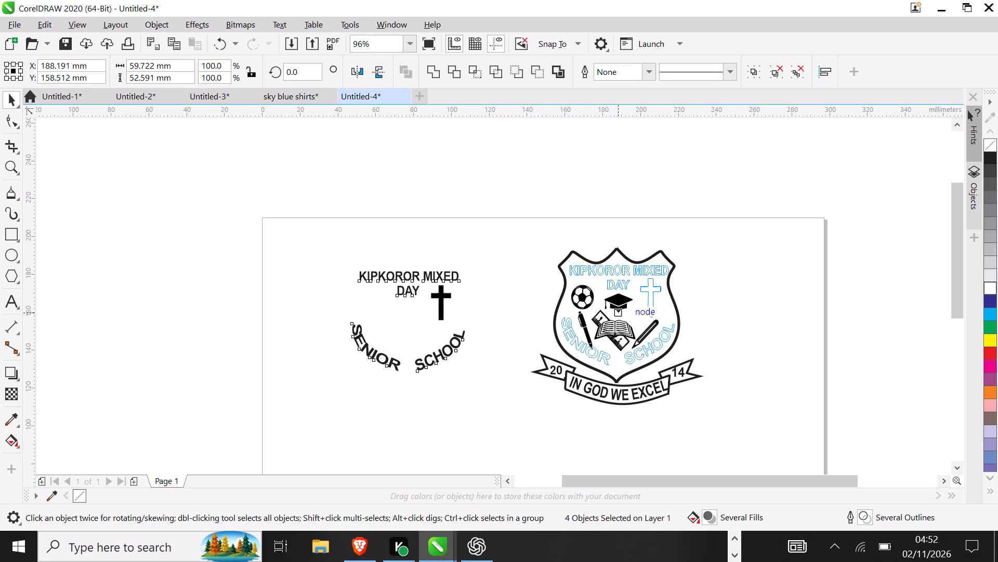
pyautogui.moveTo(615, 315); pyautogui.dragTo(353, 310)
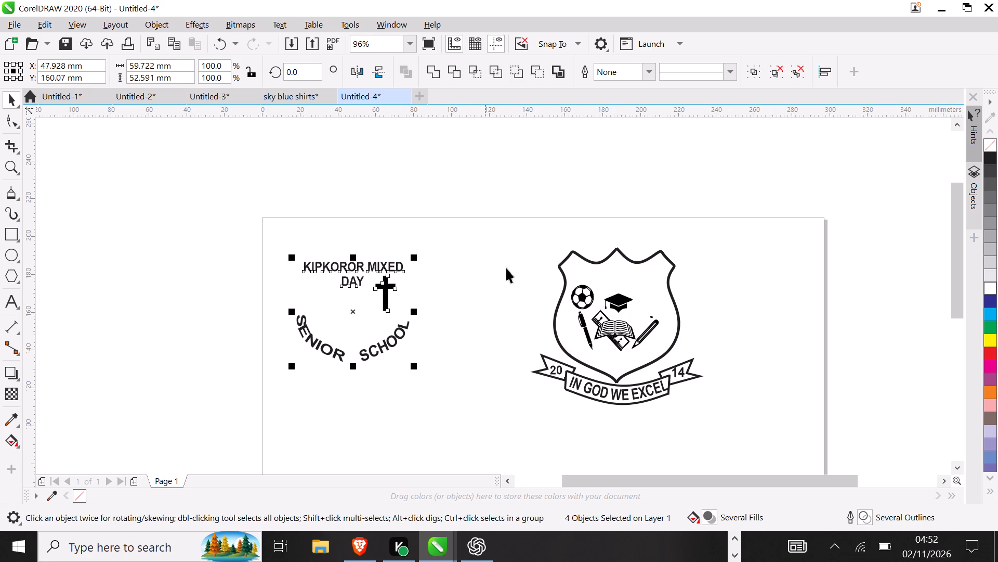
# Group the shield with all its symbols and the motto ribbon.
pyautogui.moveTo(502, 226); pyautogui.dragTo(740, 461)
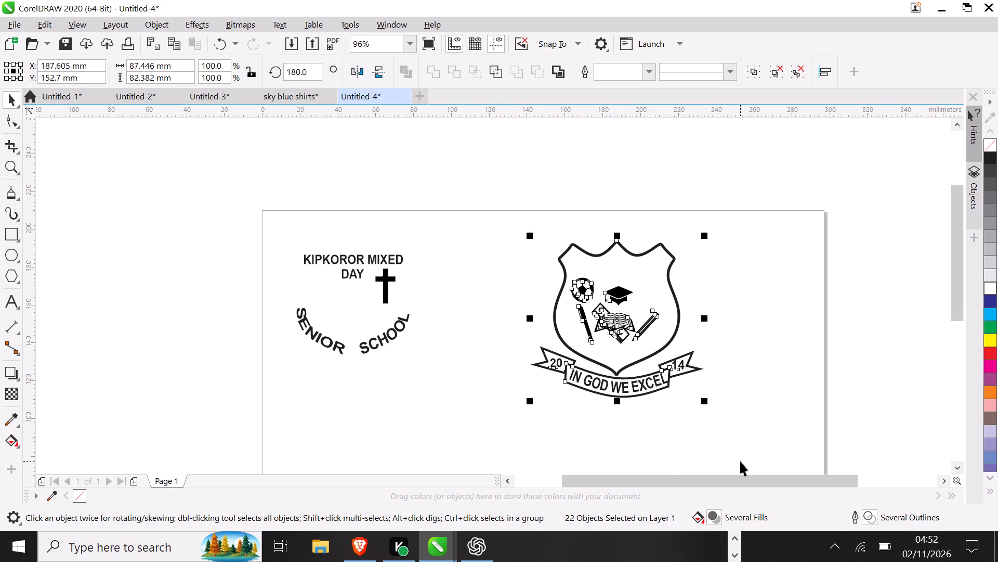
pyautogui.hotkey('ctrl', 'g')
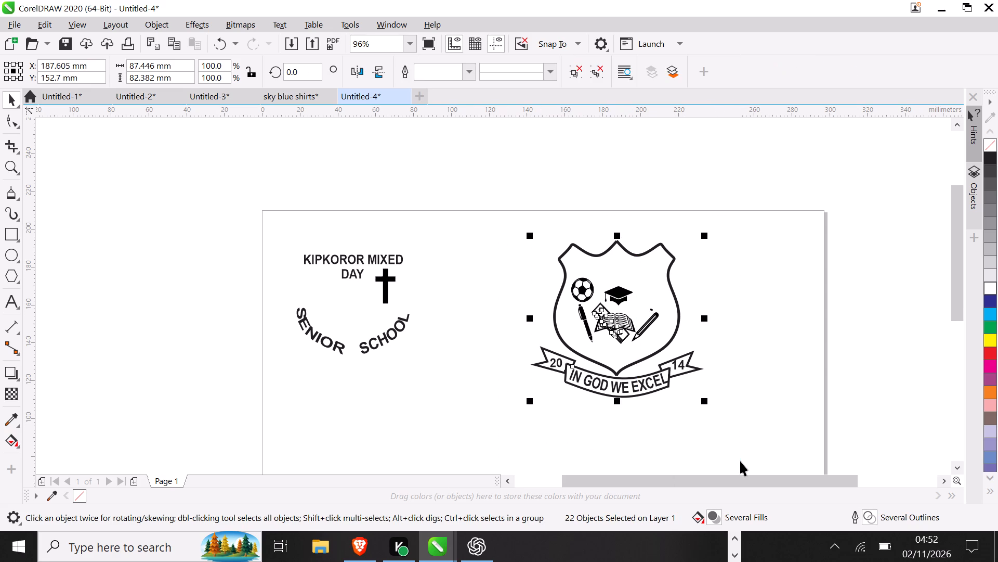
pyautogui.click(872, 369)
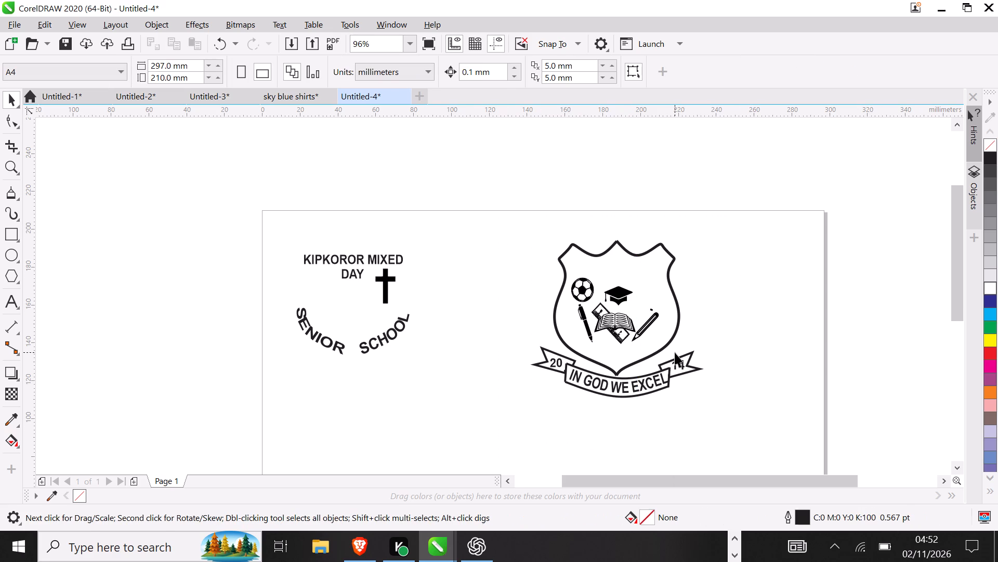
# Nudge the "KIPKOROR MIXED DAY" text up by about 1.6 mm, to about Y 181.6 mm.
pyautogui.moveTo(269, 249); pyautogui.dragTo(273, 240)
pyautogui.moveTo(279, 227); pyautogui.dragTo(439, 389)
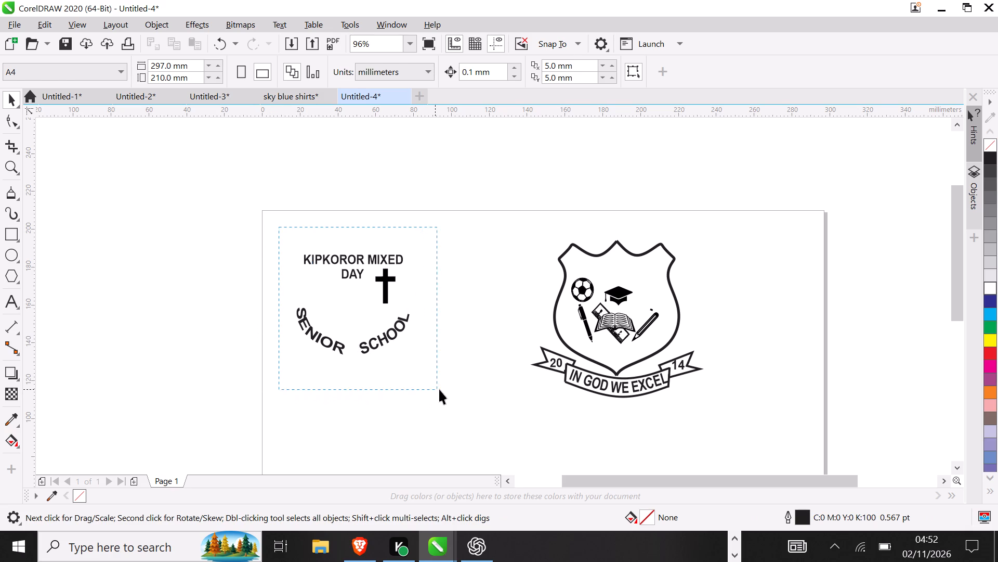
pyautogui.moveTo(439, 389); pyautogui.dragTo(440, 389)
pyautogui.click(484, 322)
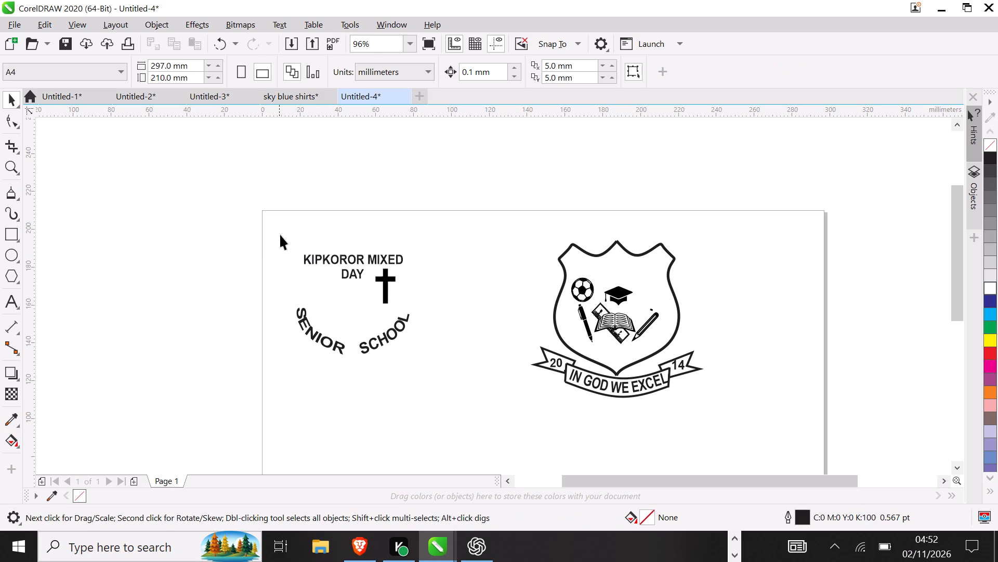
pyautogui.moveTo(280, 235); pyautogui.dragTo(406, 278)
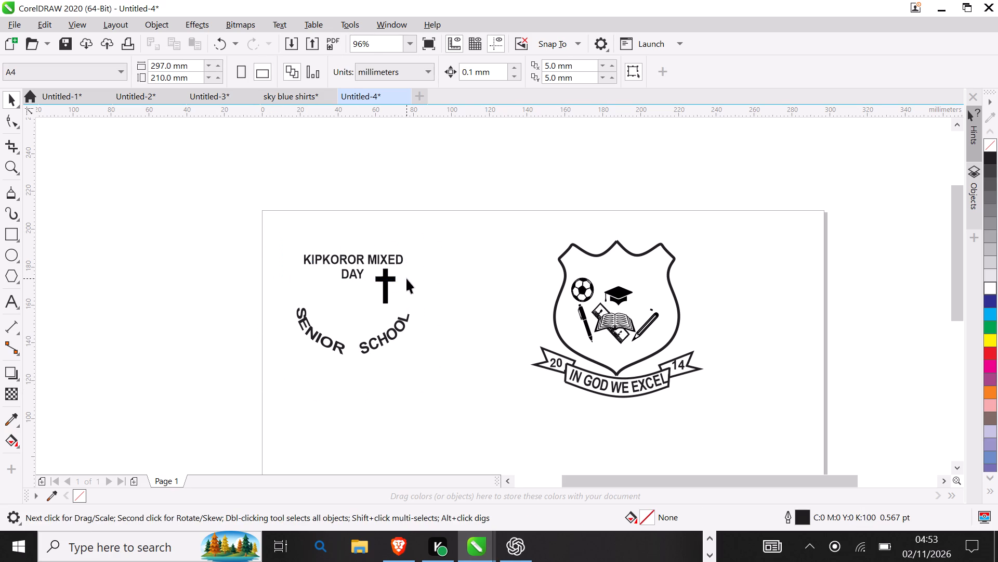
pyautogui.click(342, 269)
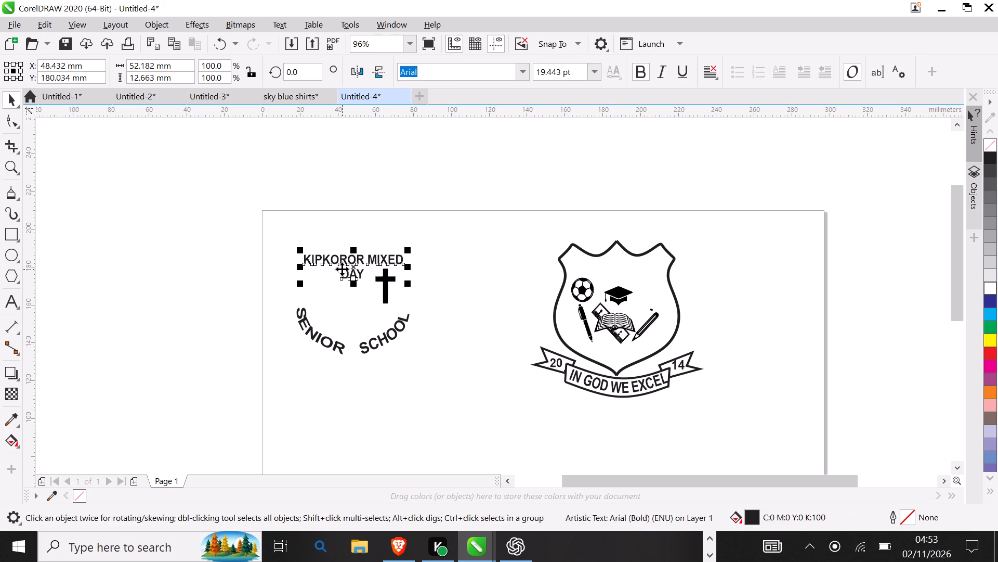
pyautogui.press('Up')
pyautogui.press('Up')
pyautogui.press('Up')
pyautogui.press('Up')
pyautogui.press('Up')
pyautogui.press('Up')
pyautogui.press('Up')
pyautogui.press('Up')
pyautogui.press('Up')
pyautogui.press('Up')
pyautogui.press('Up')
pyautogui.press('Up')
pyautogui.press('Up')
pyautogui.press('Up')
pyautogui.press('Up')
pyautogui.press('Up')
pyautogui.press('Up')
pyautogui.press('Up')
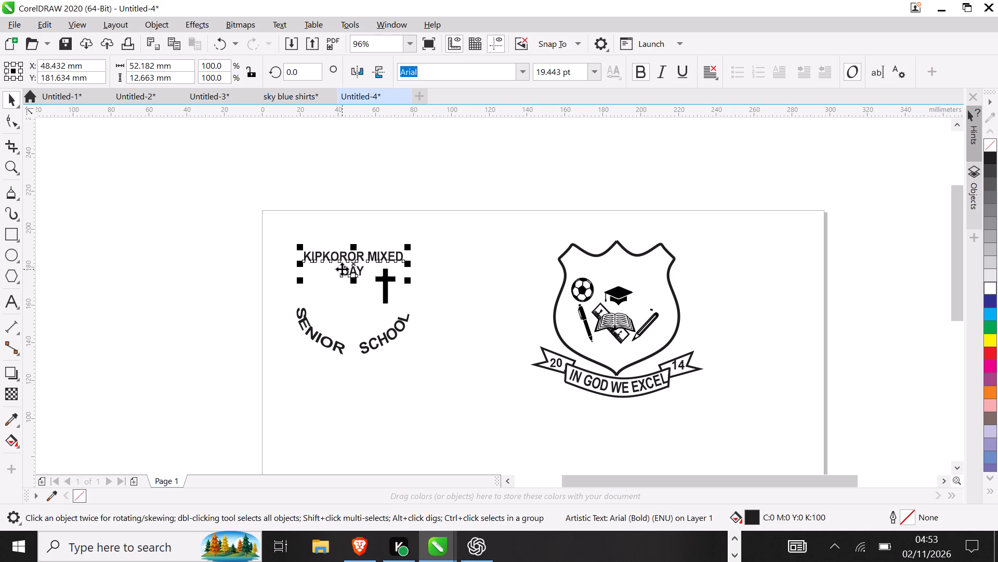
pyautogui.click(448, 287)
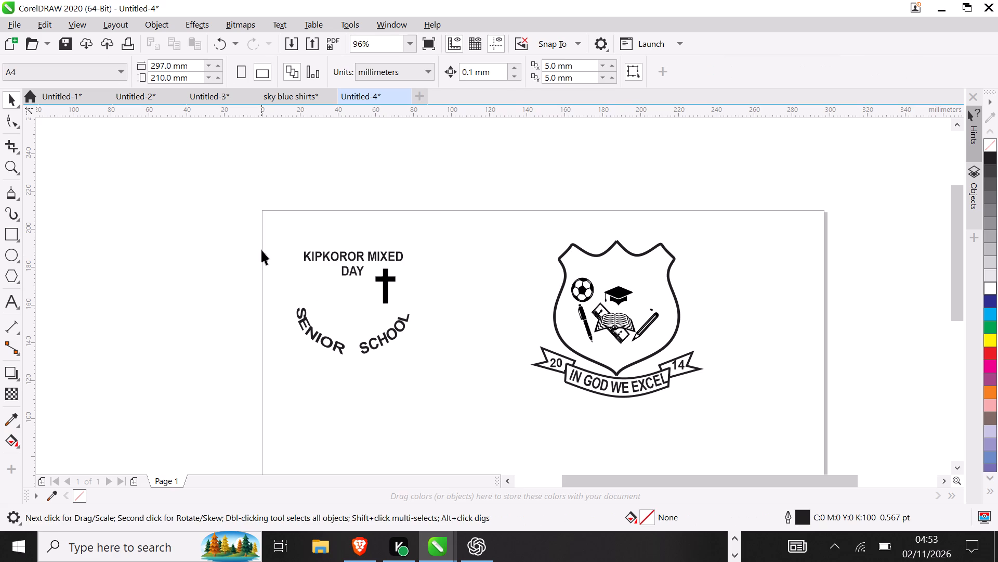
# Test the lettering and cross over the shield, then set them down left of it at about X 46 mm, Y 155 mm.
pyautogui.moveTo(256, 237); pyautogui.dragTo(461, 402)
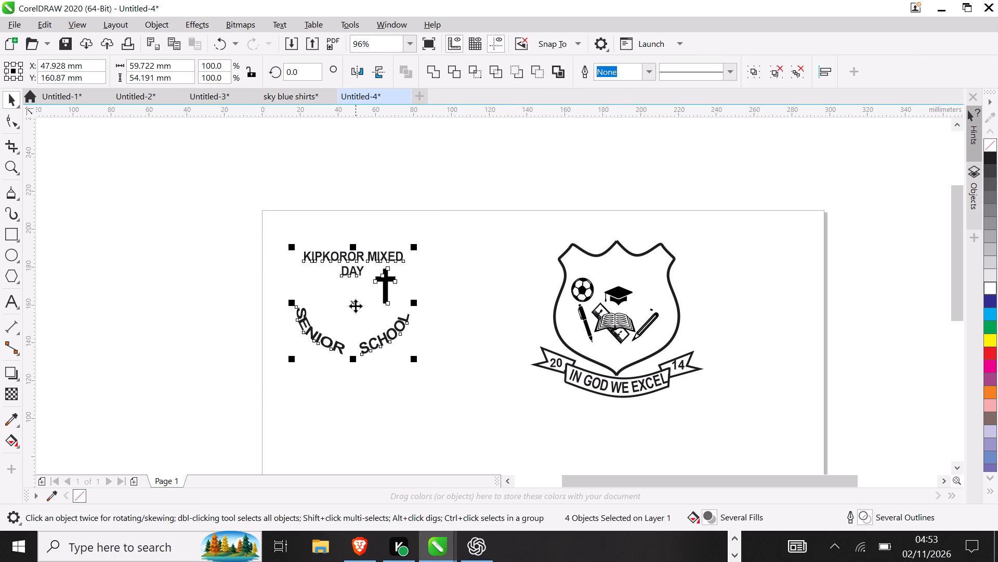
pyautogui.moveTo(354, 304); pyautogui.dragTo(619, 311)
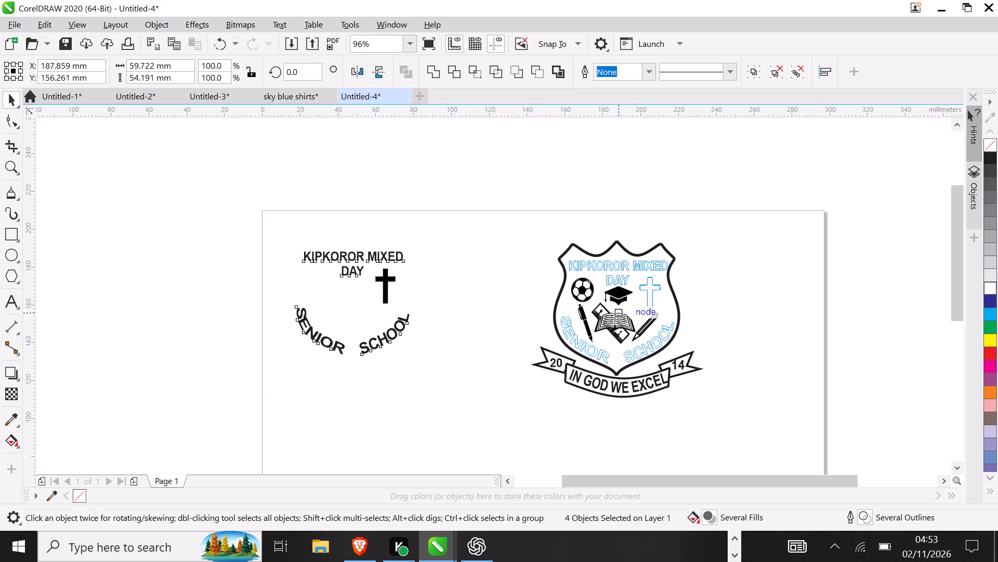
pyautogui.moveTo(619, 311); pyautogui.dragTo(620, 311)
pyautogui.moveTo(620, 311); pyautogui.dragTo(619, 311)
pyautogui.moveTo(619, 311); pyautogui.dragTo(379, 289)
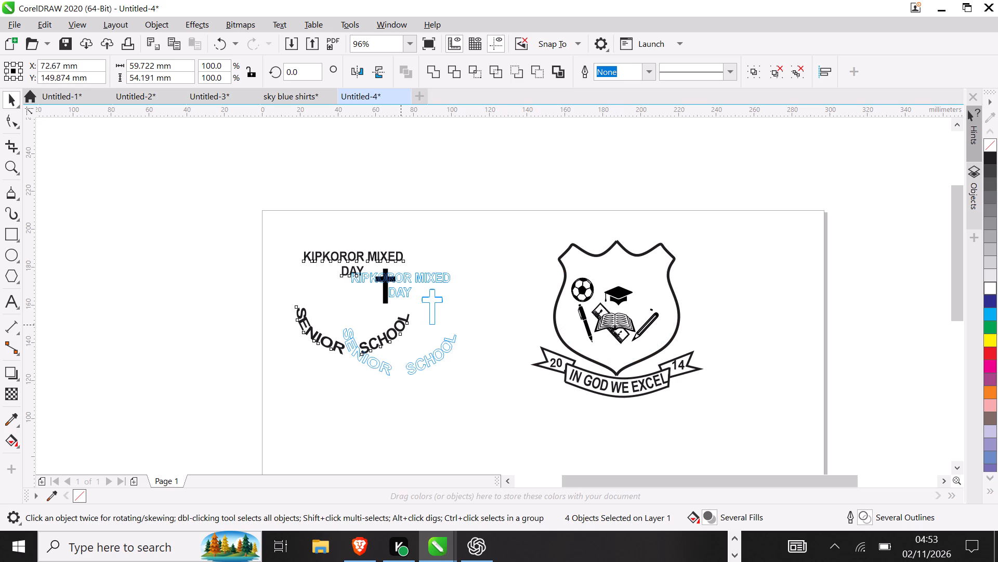
pyautogui.moveTo(379, 289); pyautogui.dragTo(350, 315)
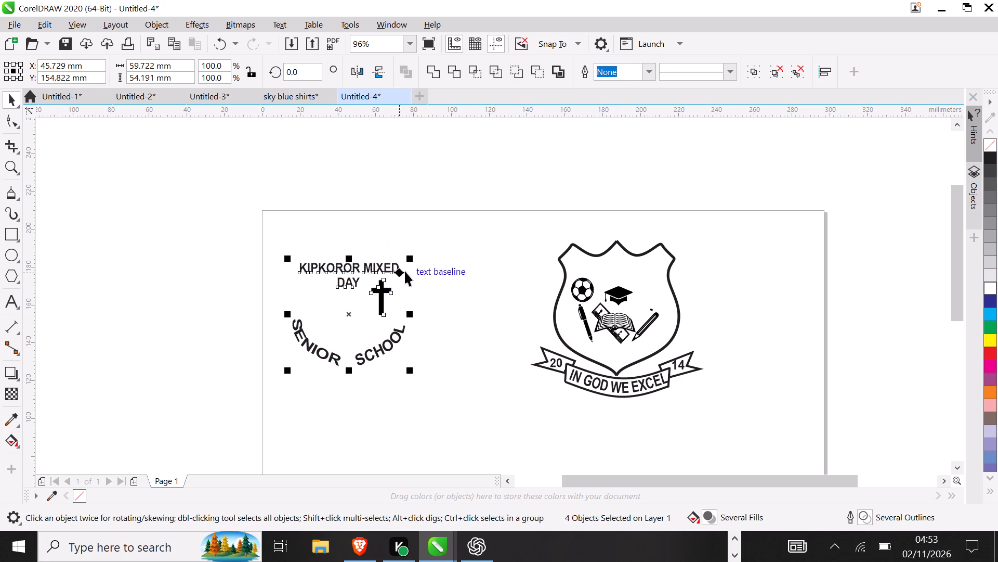
pyautogui.click(405, 272)
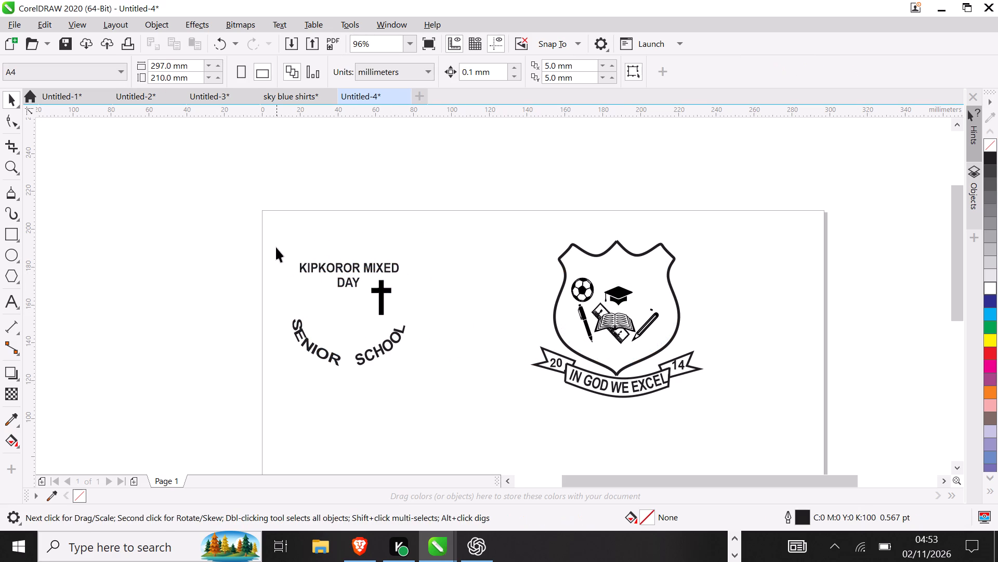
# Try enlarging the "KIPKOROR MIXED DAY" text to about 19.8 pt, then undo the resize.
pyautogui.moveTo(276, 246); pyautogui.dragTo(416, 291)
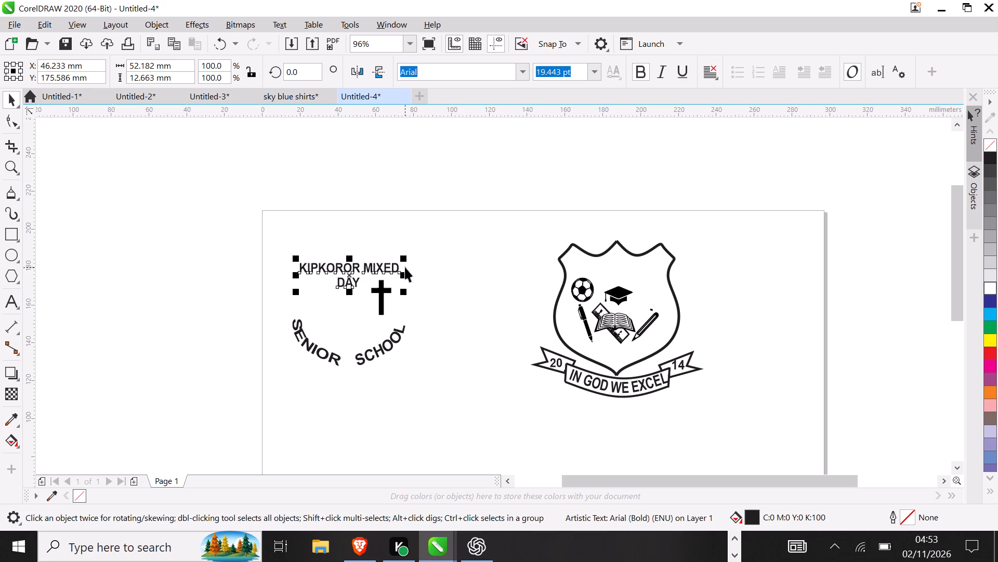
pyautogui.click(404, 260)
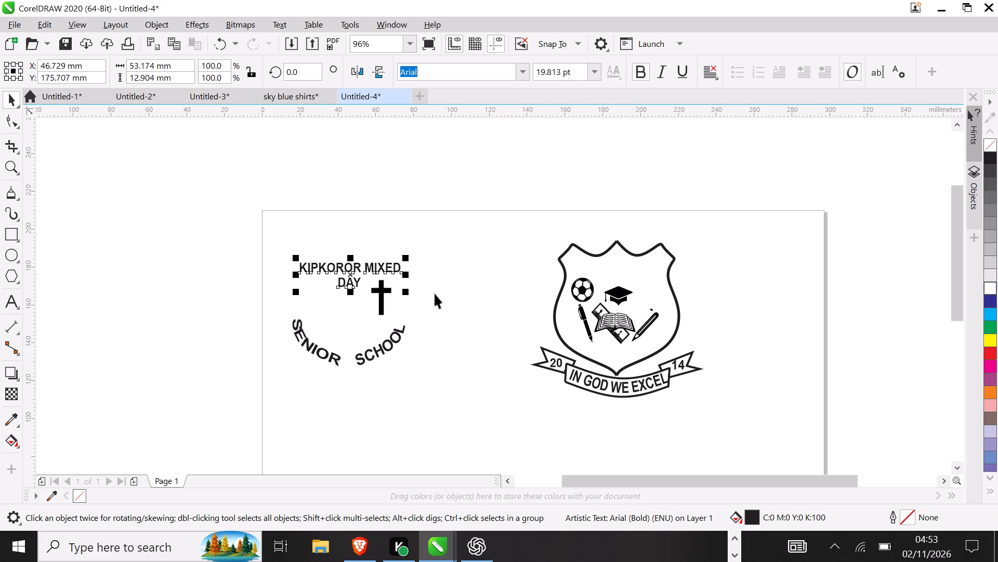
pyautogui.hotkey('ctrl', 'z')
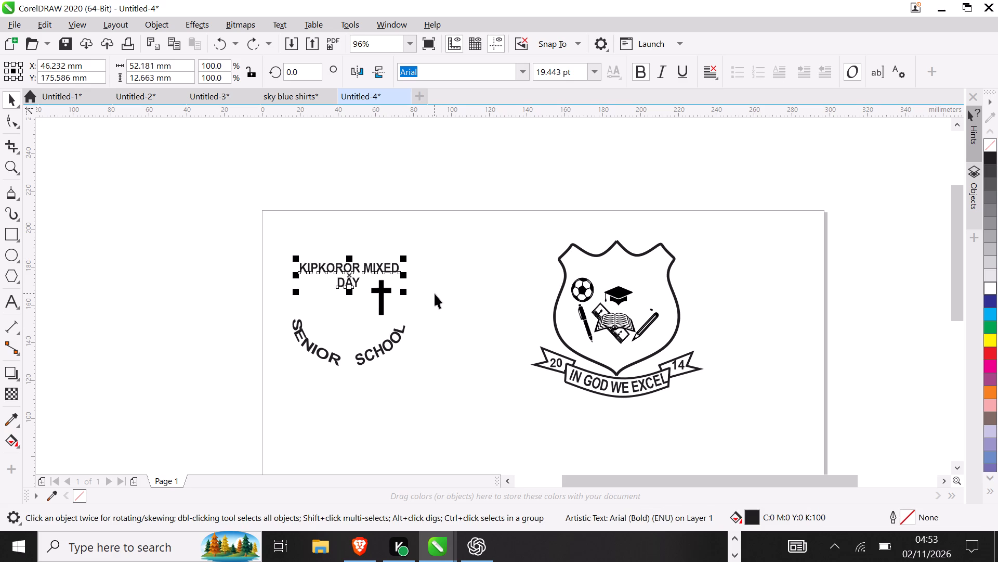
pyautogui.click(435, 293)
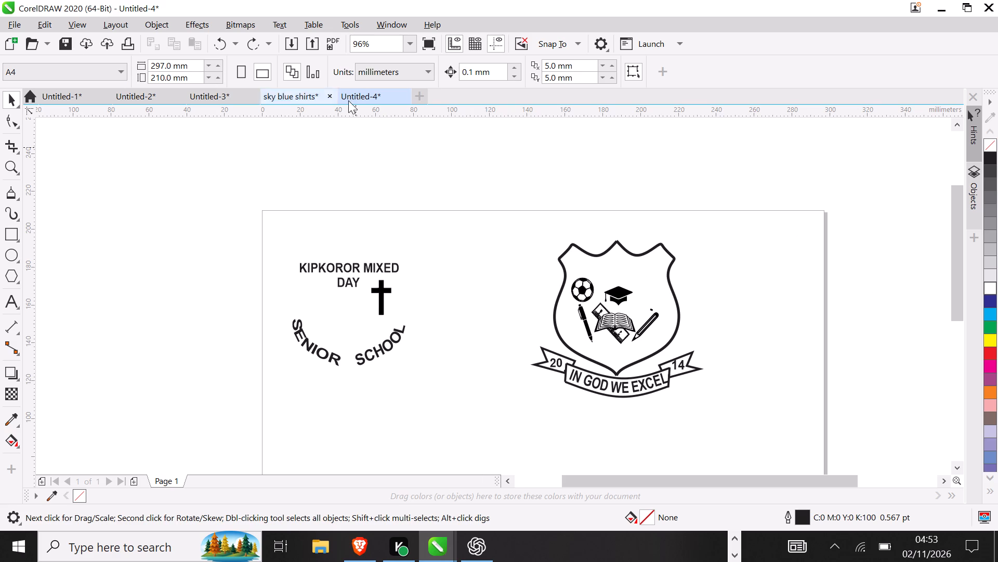
# Save the reworked crest document as kipkoror 2 and save the changes to the sky blue shirts file.
pyautogui.click(8, 18)
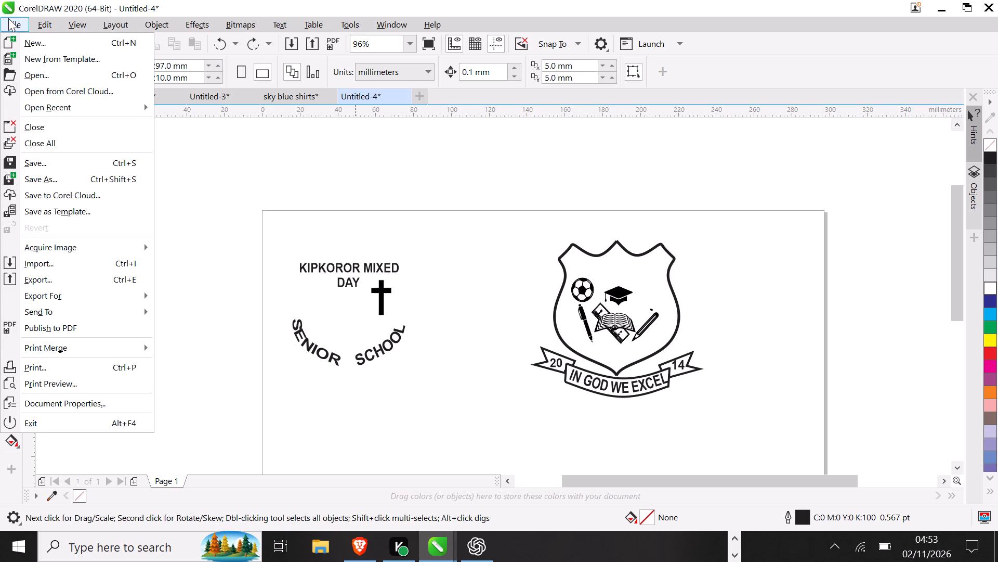
# Save the Untitled-4 crest drawing in the Documents folder as kipkoror 2, in CDR format.
pyautogui.click(82, 174)
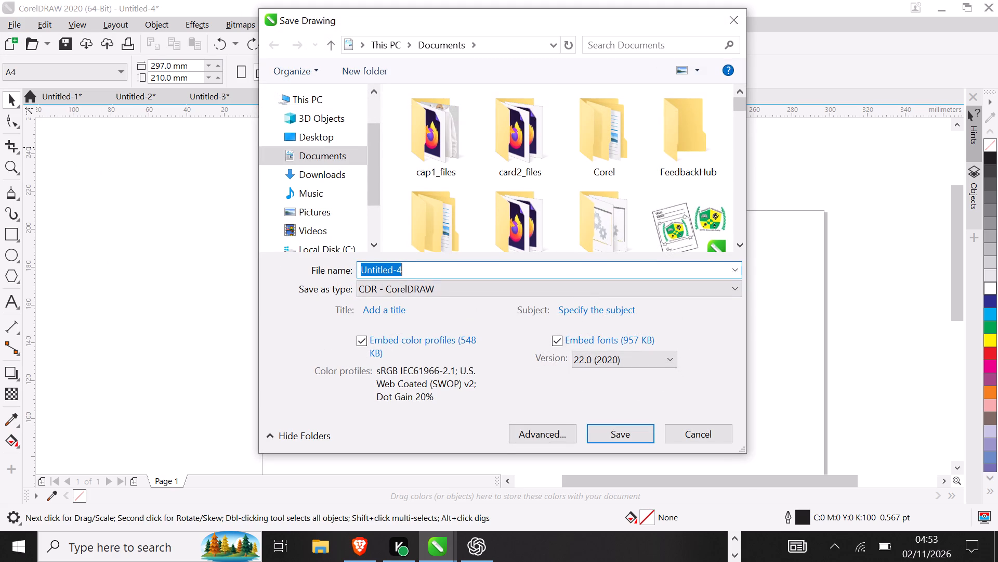
pyautogui.press('BackSpace')
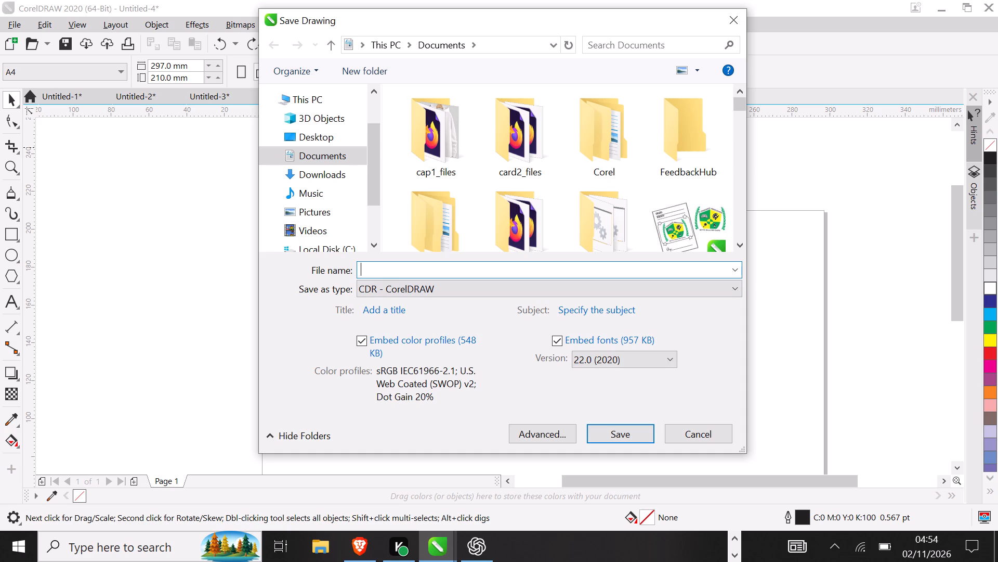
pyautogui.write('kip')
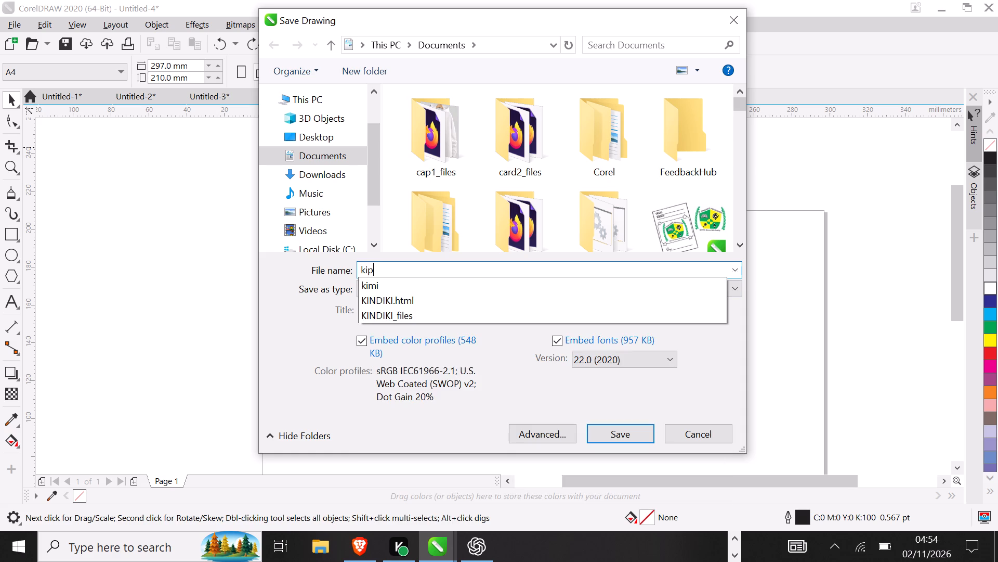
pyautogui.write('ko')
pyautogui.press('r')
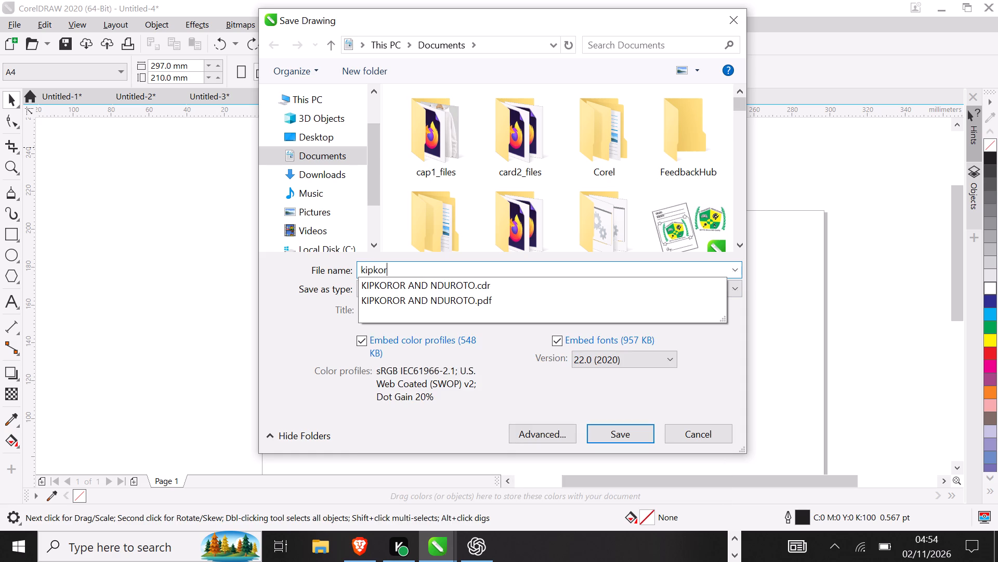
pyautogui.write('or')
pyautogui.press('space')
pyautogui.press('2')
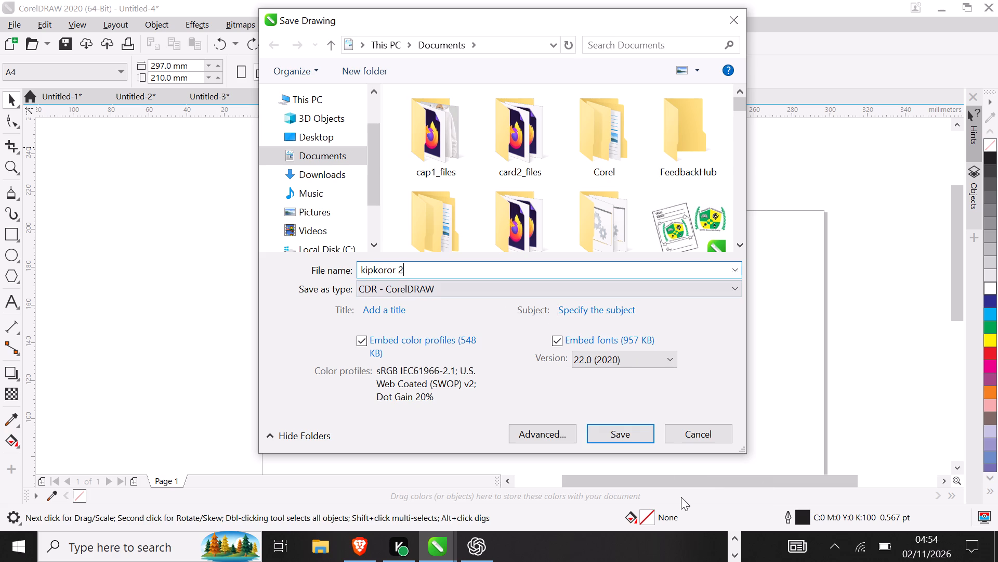
pyautogui.click(640, 429)
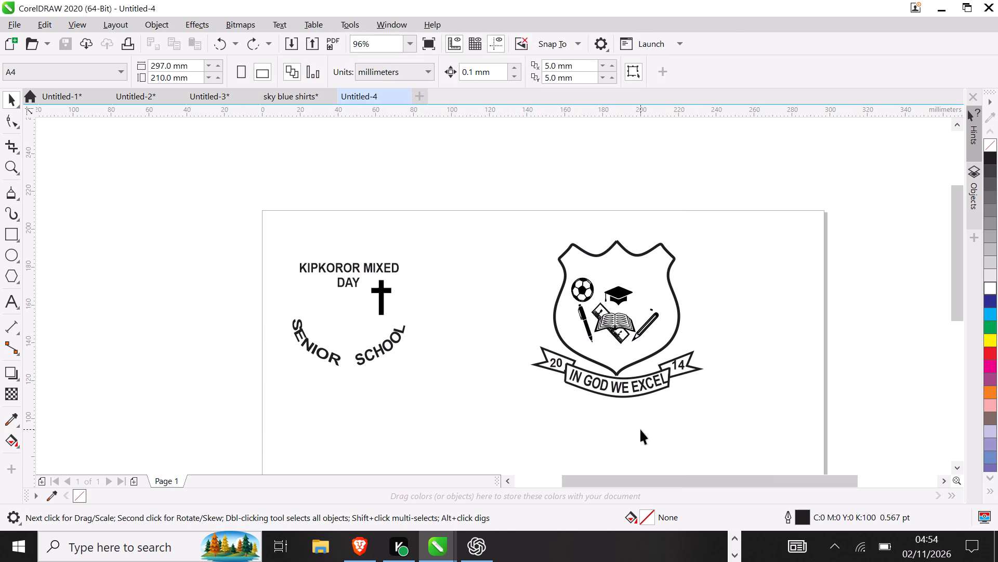
# Switch to the sky blue shirts document and save its changes.
pyautogui.click(275, 95)
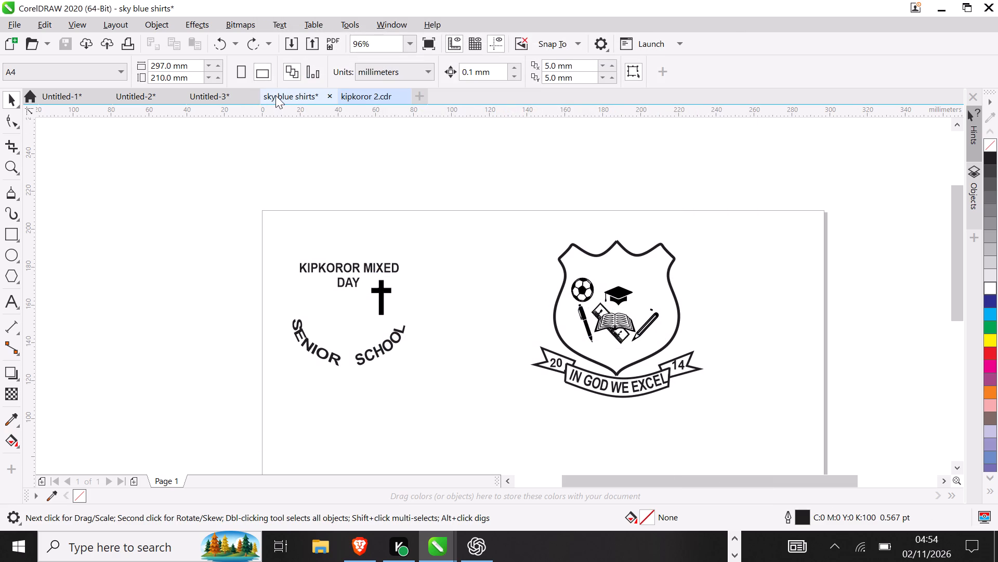
pyautogui.click(275, 95)
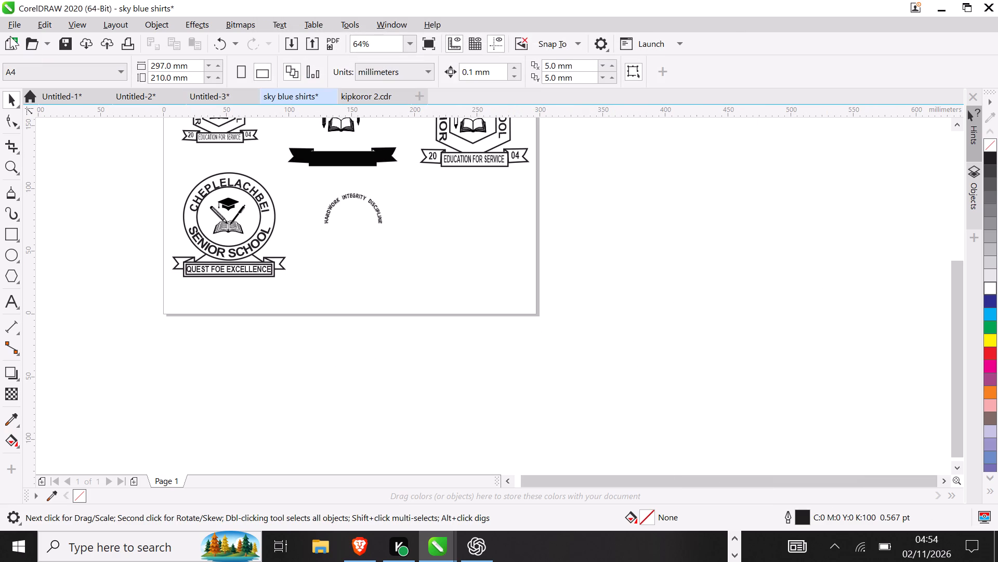
pyautogui.click(9, 27)
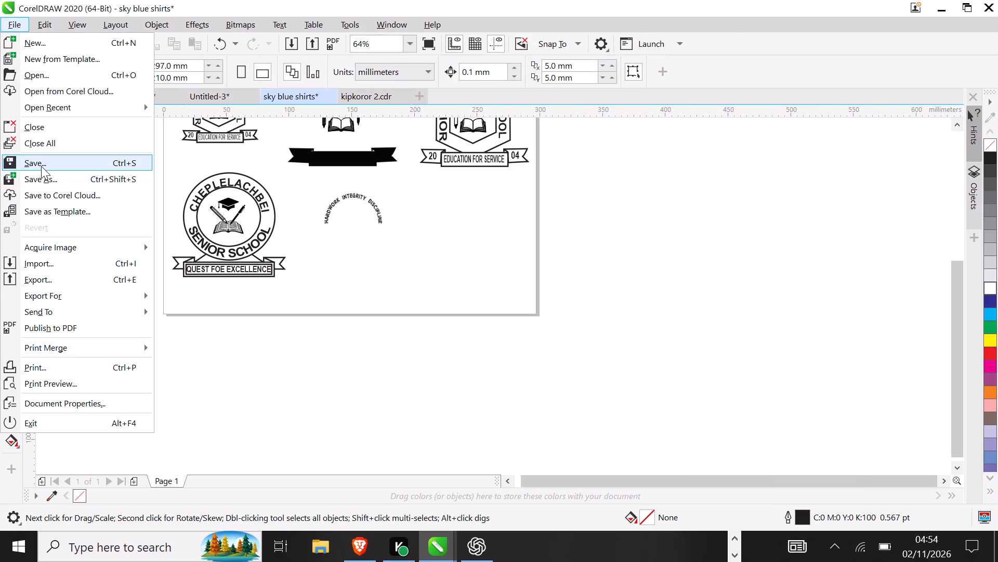
pyautogui.click(41, 171)
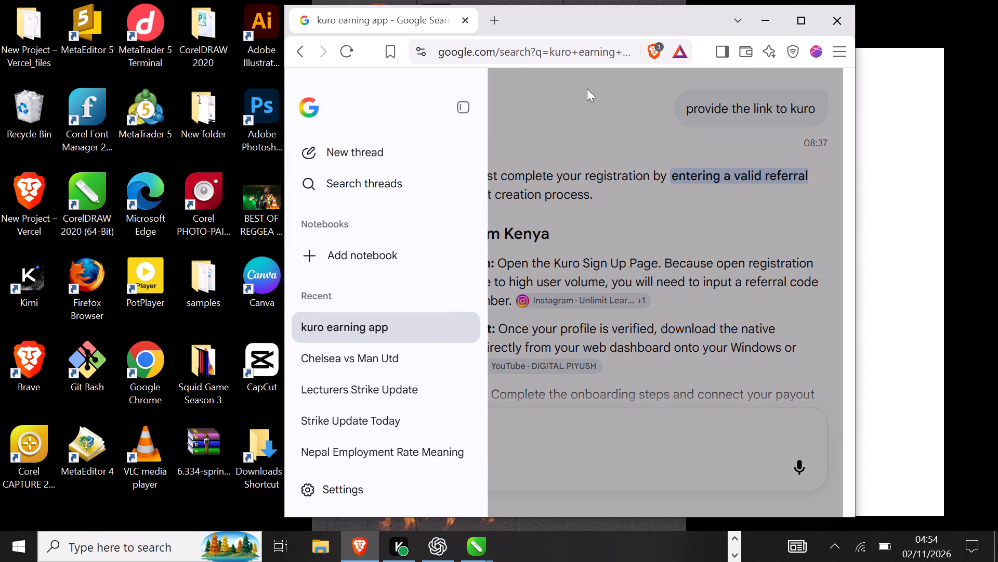
pyautogui.click(587, 88)
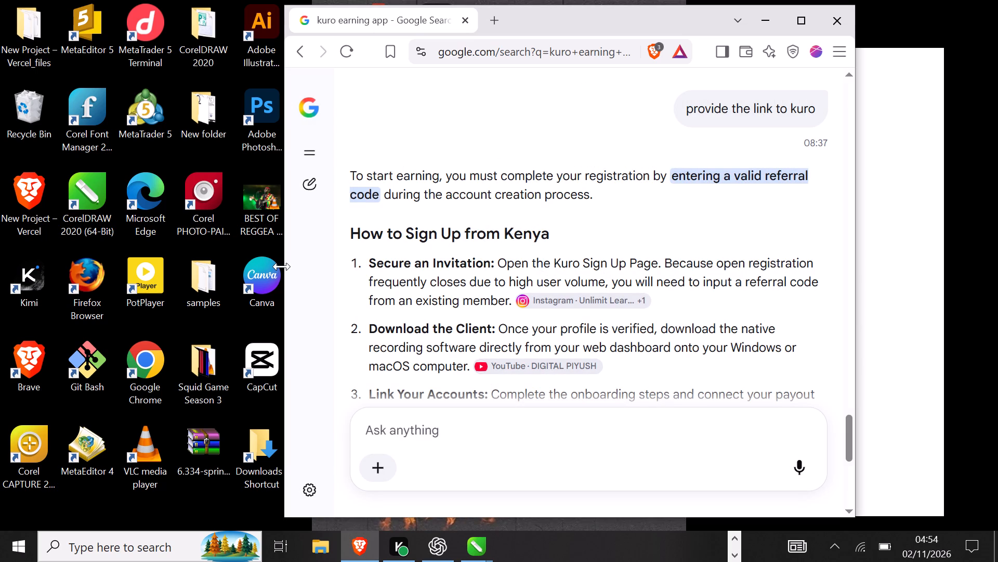
pyautogui.moveTo(282, 266); pyautogui.dragTo(424, 236)
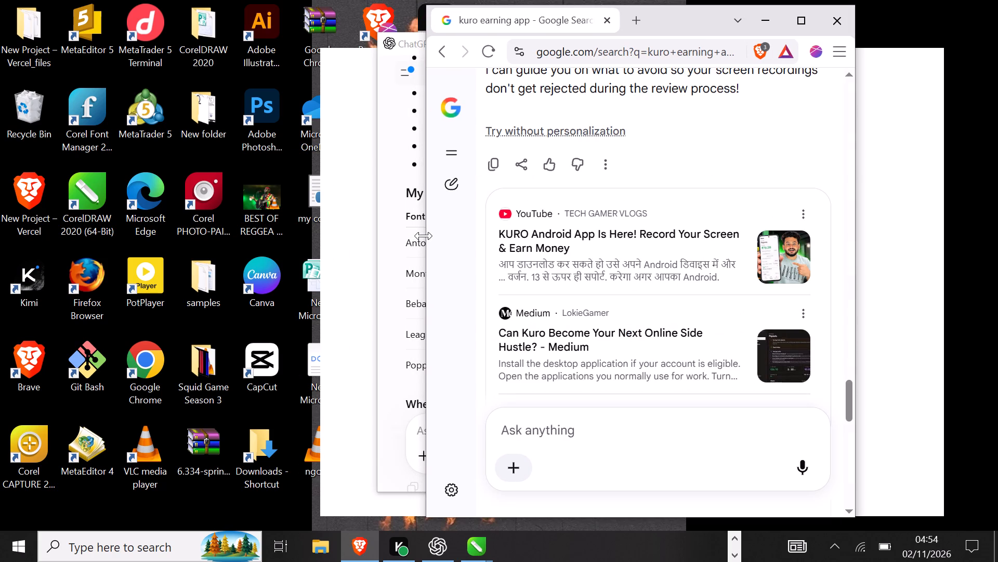